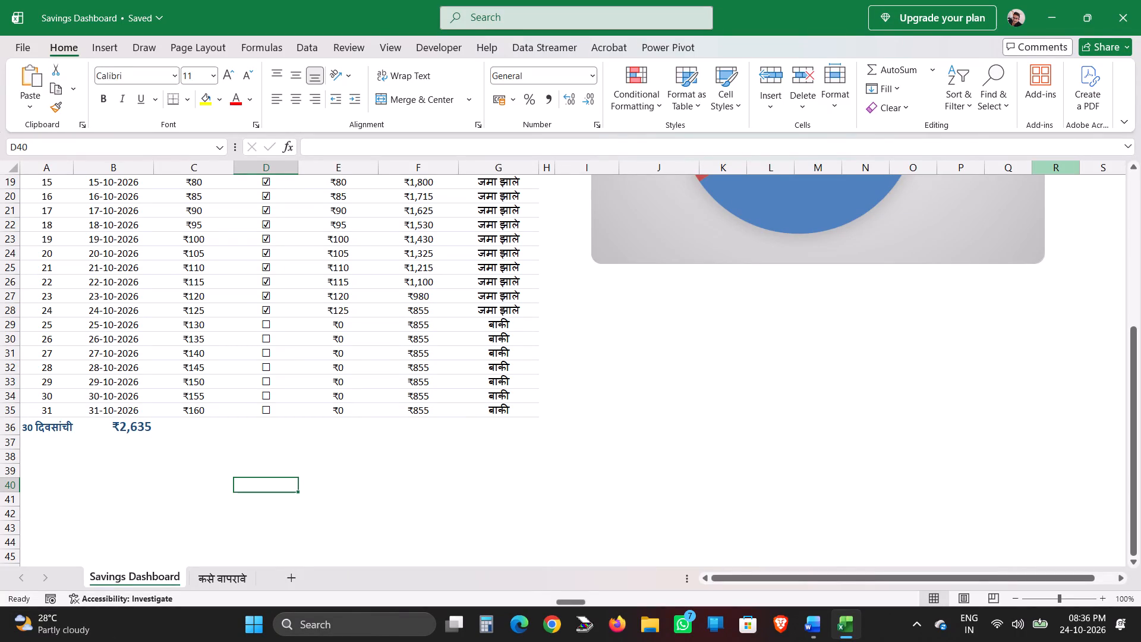
# Save the Savings Dashboard workbook.
pyautogui.hotkey('ctrl', 's')
pyautogui.click(313, 305)
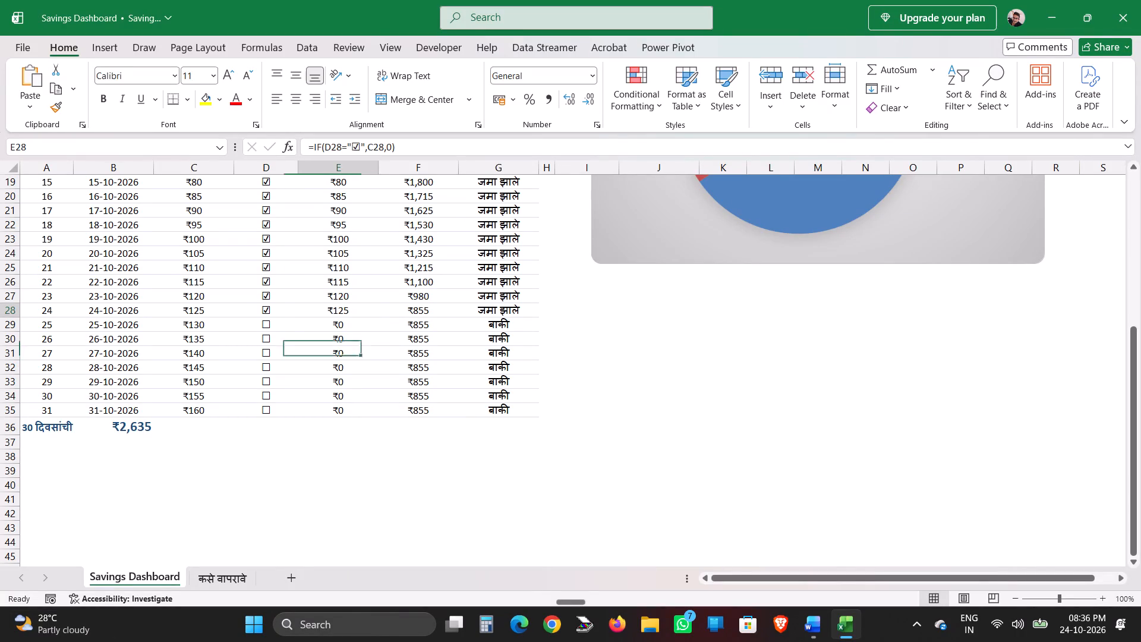
# Open the Business Dashboard workbook from the desktop and go to its Service Master sheet.
pyautogui.click(1042, 15)
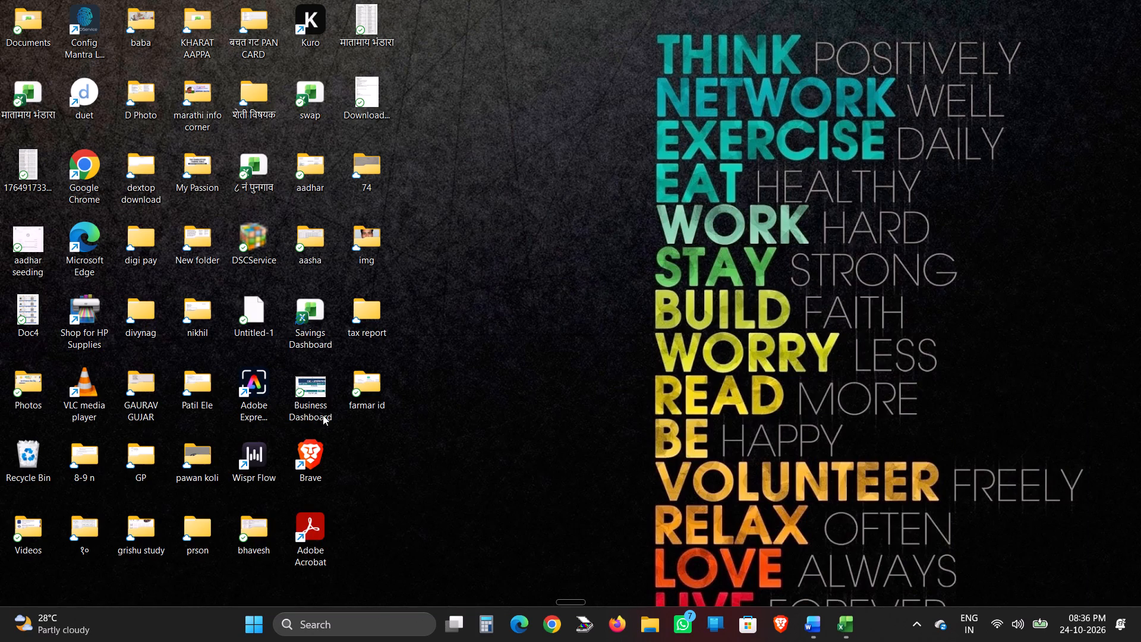
pyautogui.doubleClick(298, 396)
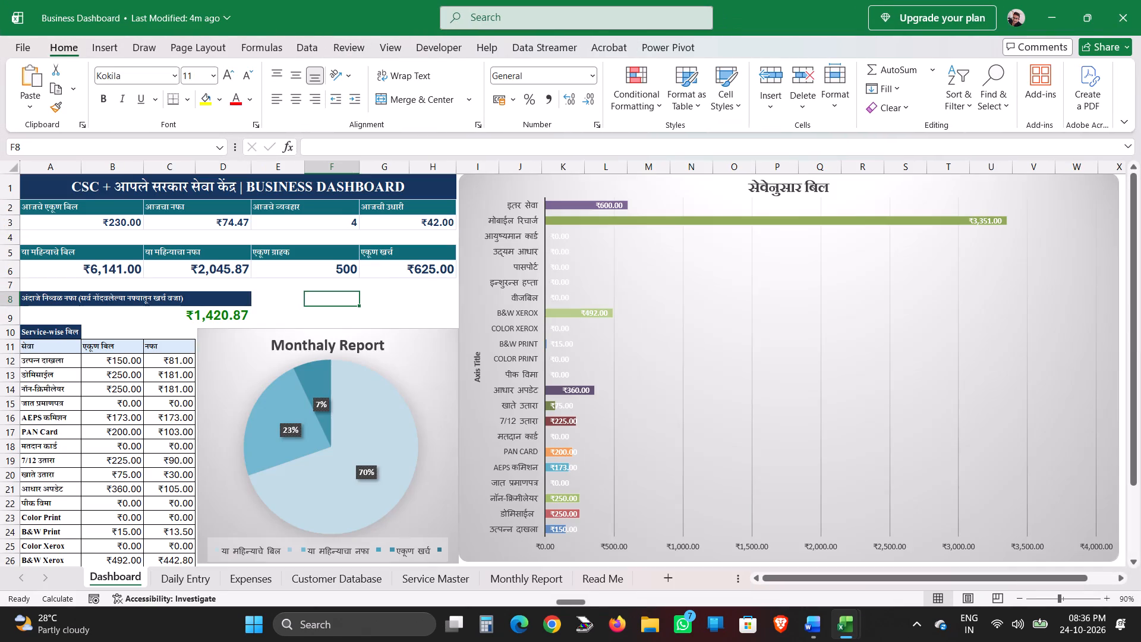
pyautogui.click(455, 580)
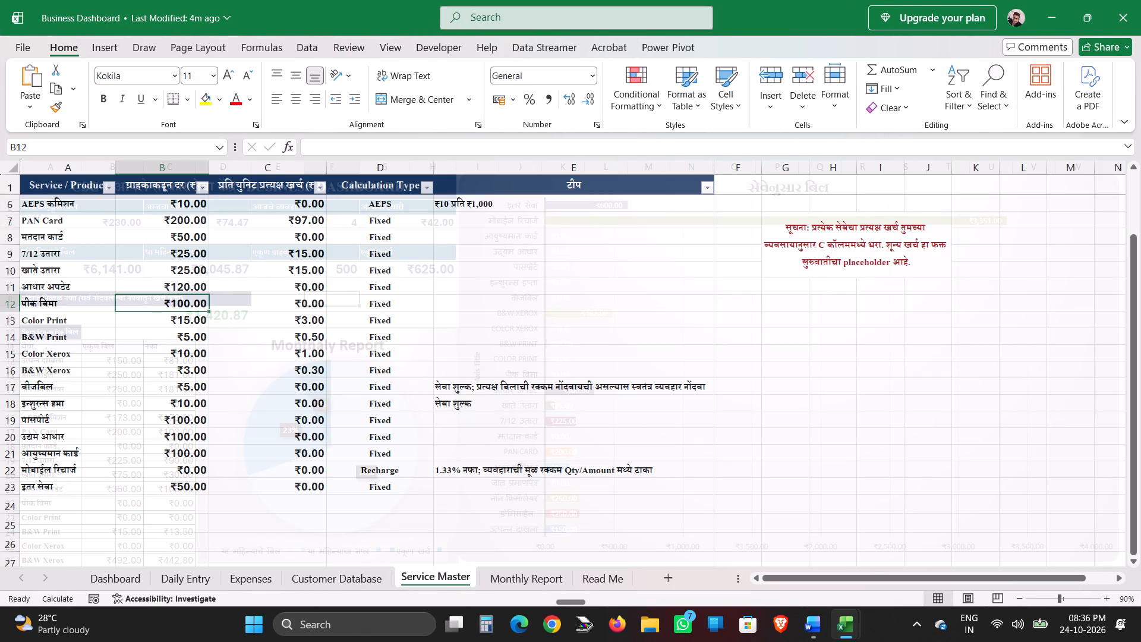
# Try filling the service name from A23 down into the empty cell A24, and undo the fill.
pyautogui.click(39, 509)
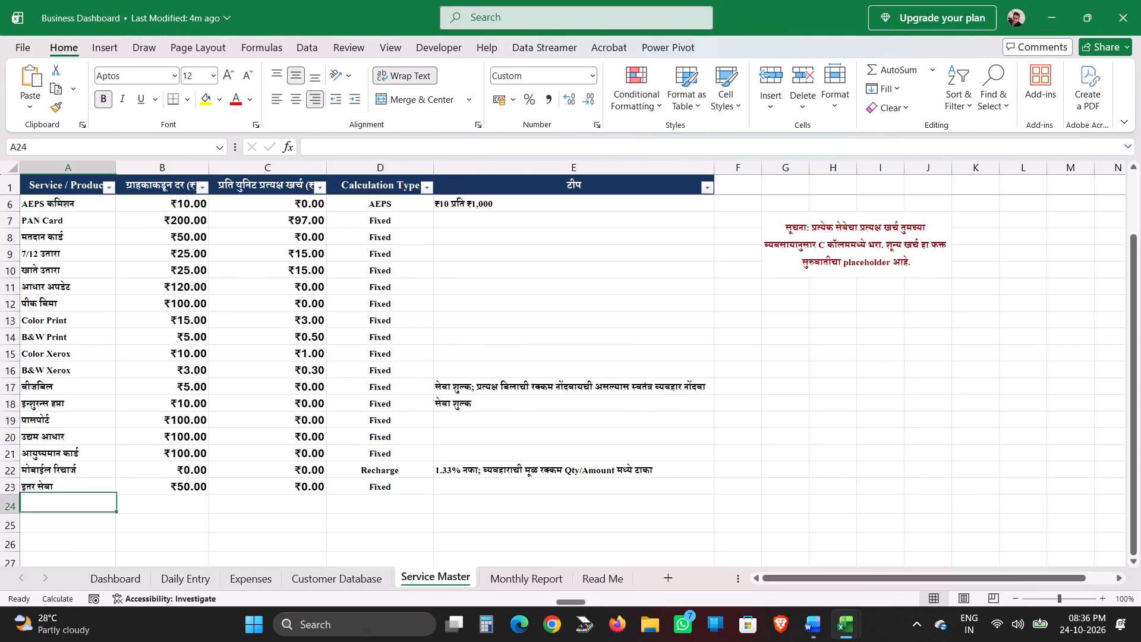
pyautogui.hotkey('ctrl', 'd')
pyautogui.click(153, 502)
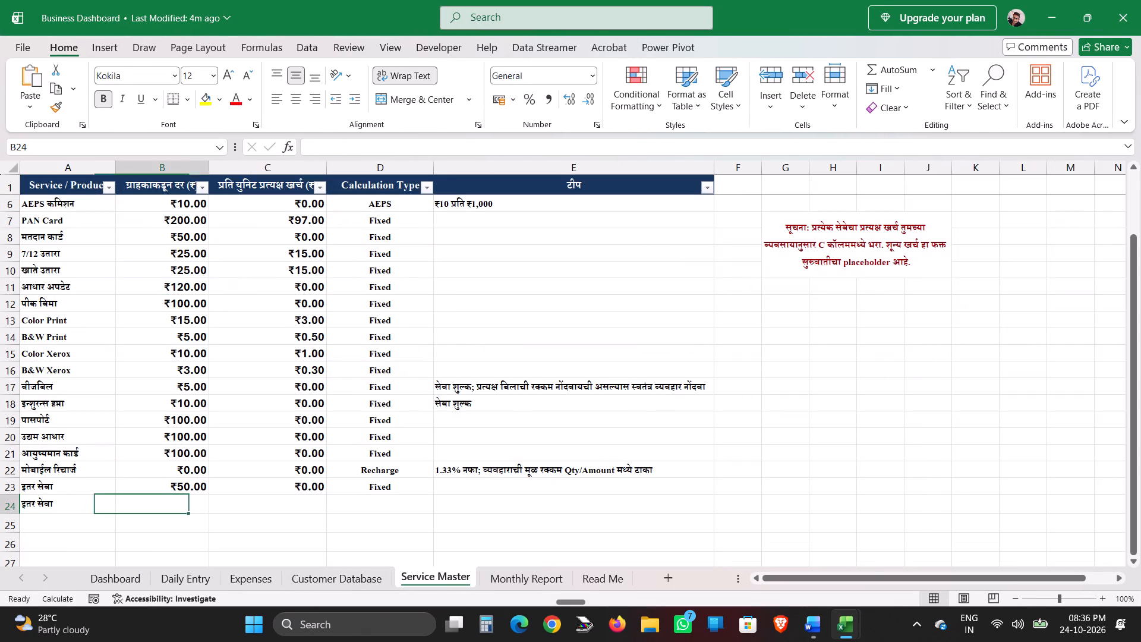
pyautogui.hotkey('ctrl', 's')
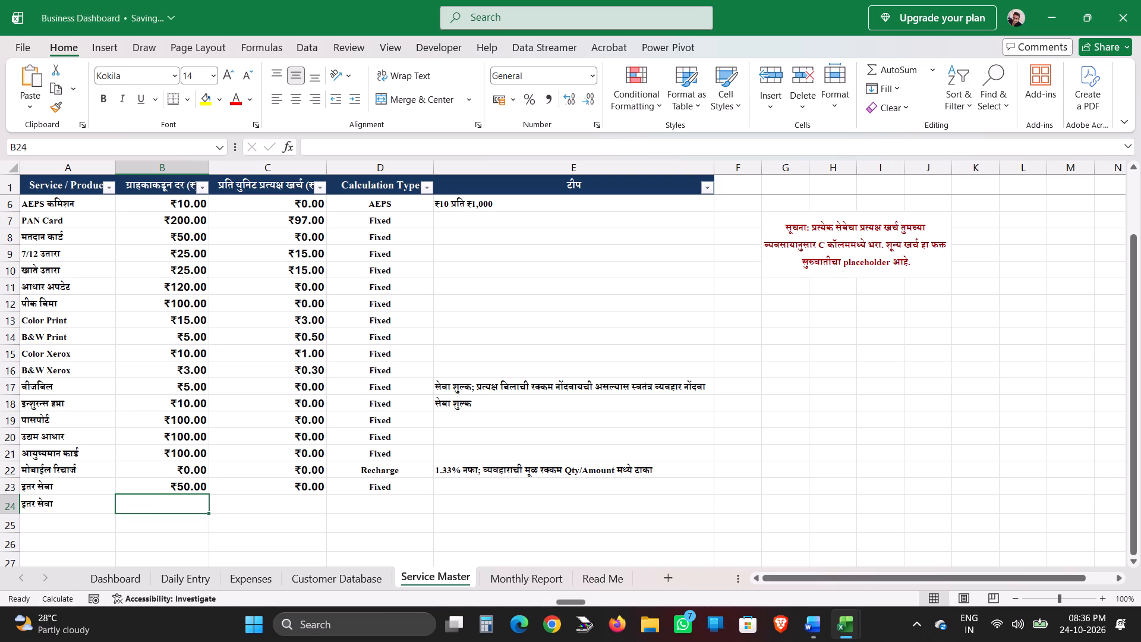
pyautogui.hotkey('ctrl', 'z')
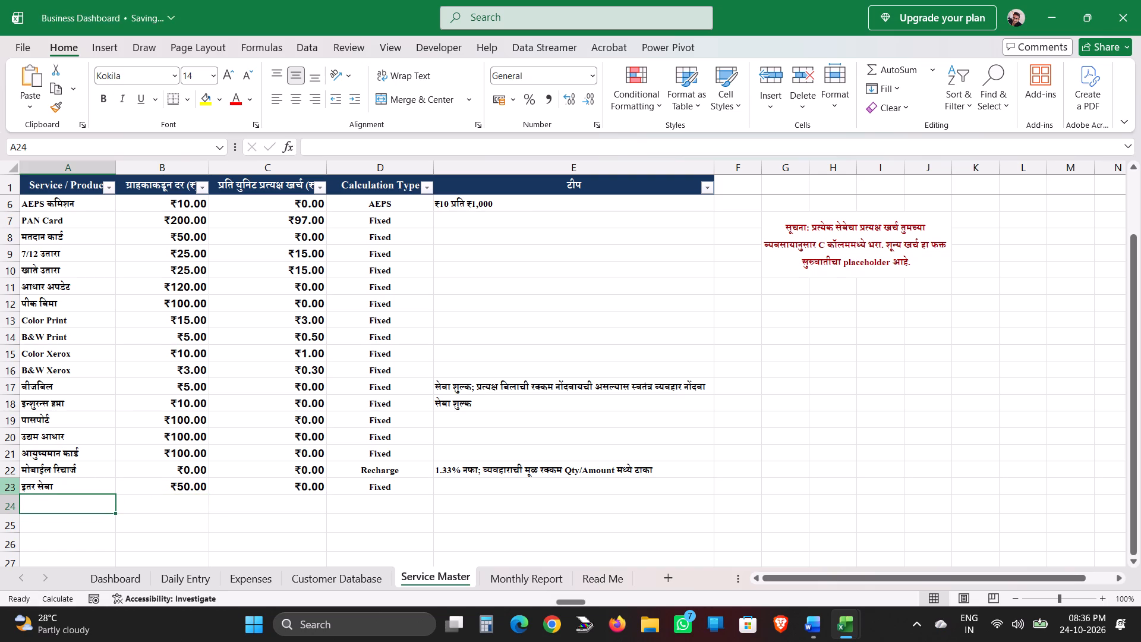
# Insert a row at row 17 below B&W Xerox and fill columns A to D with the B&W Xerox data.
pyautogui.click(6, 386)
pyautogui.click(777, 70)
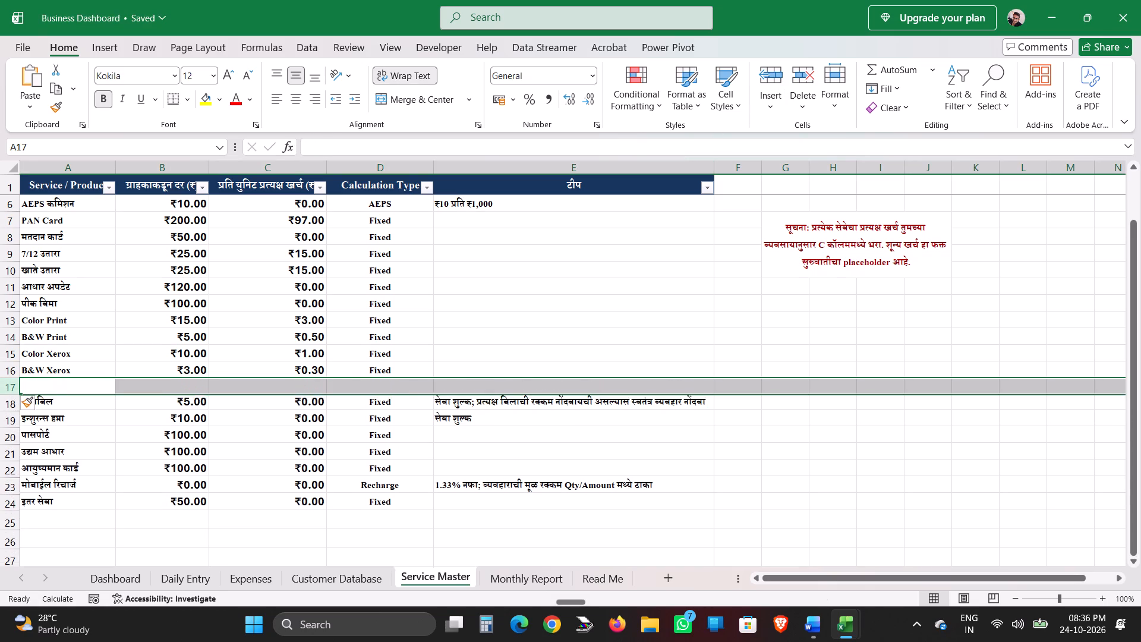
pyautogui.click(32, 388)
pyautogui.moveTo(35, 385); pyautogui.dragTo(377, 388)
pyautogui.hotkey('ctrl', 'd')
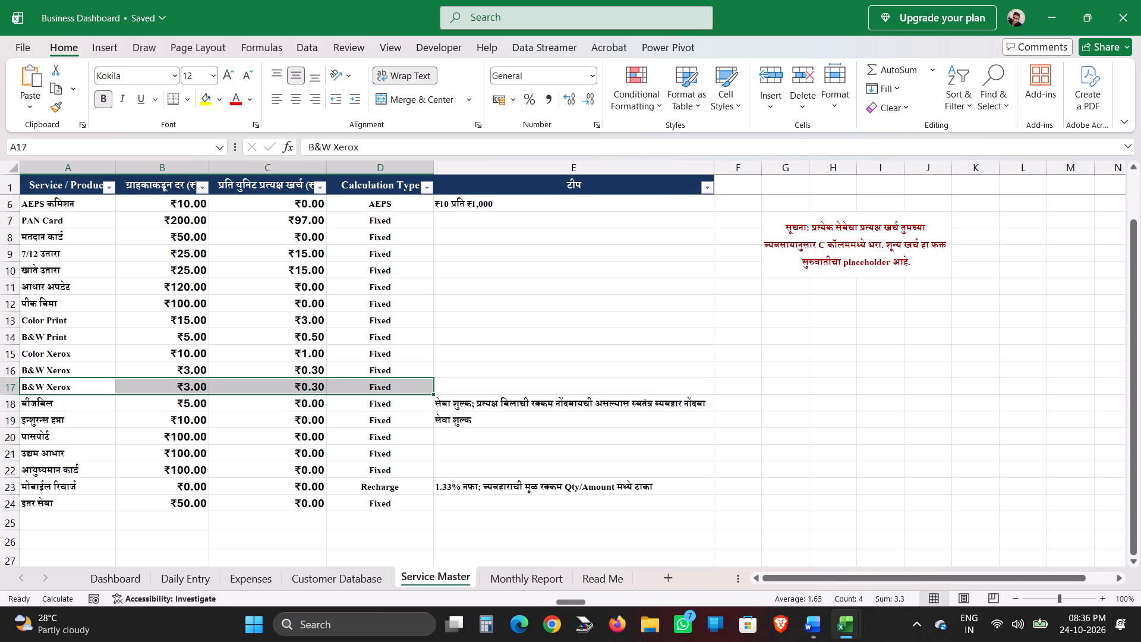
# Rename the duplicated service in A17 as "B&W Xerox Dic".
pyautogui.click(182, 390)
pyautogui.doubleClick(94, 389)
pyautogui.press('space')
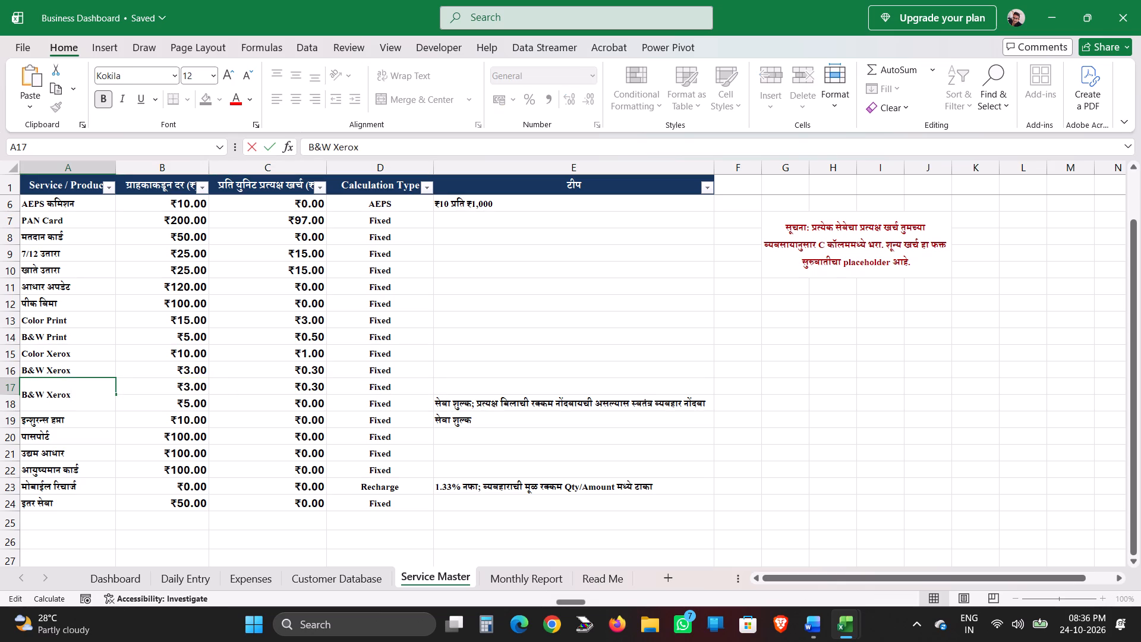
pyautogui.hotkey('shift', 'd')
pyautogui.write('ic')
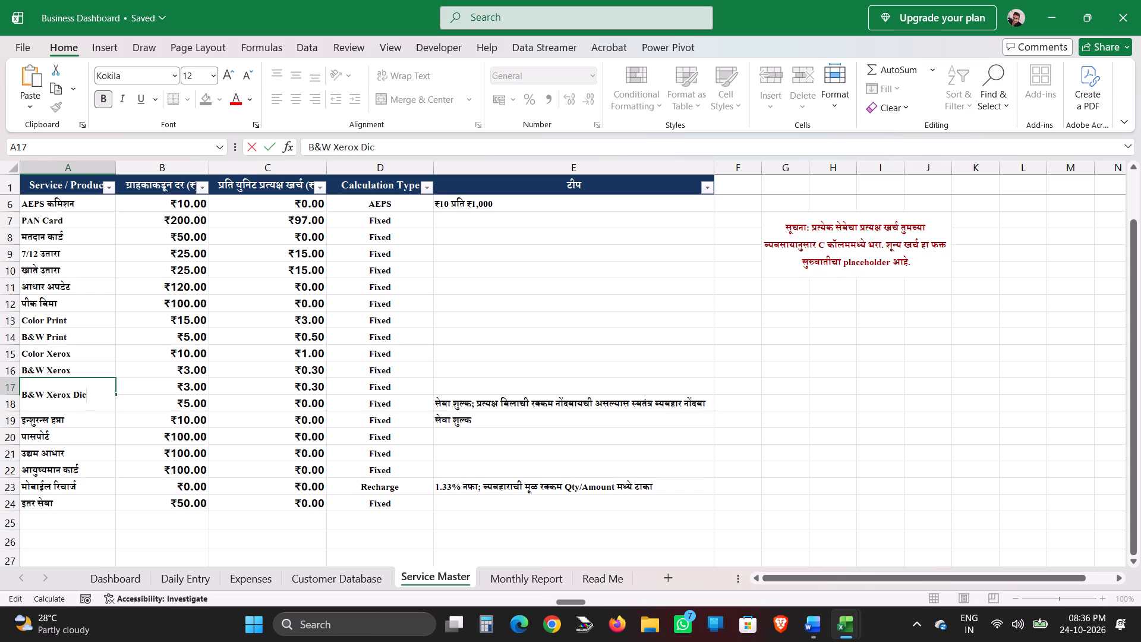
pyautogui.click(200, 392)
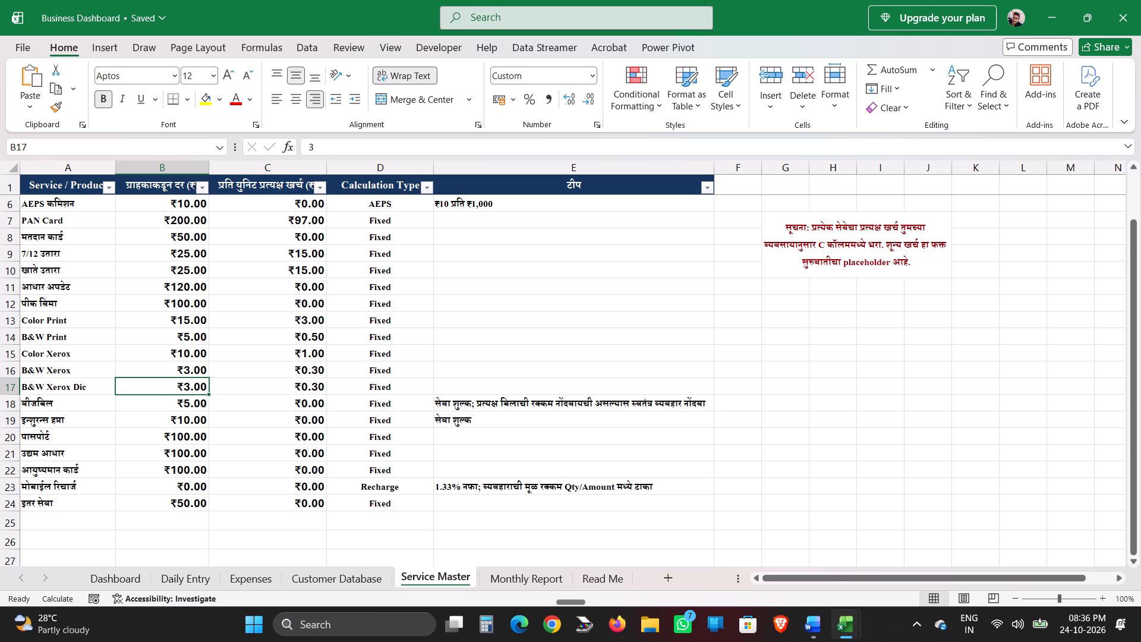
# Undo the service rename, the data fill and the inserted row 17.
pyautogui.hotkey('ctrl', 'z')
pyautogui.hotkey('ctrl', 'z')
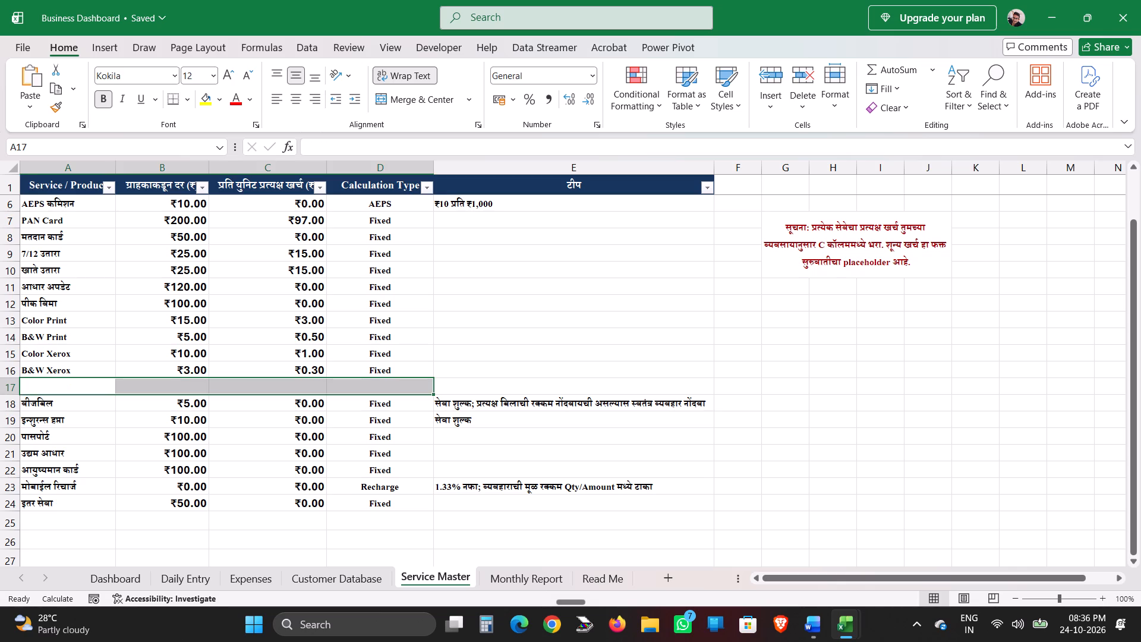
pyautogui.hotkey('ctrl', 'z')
# Insert a row above Color Xerox at row 15 and fill its columns A to E from the B&W Print row.
pyautogui.click(11, 354)
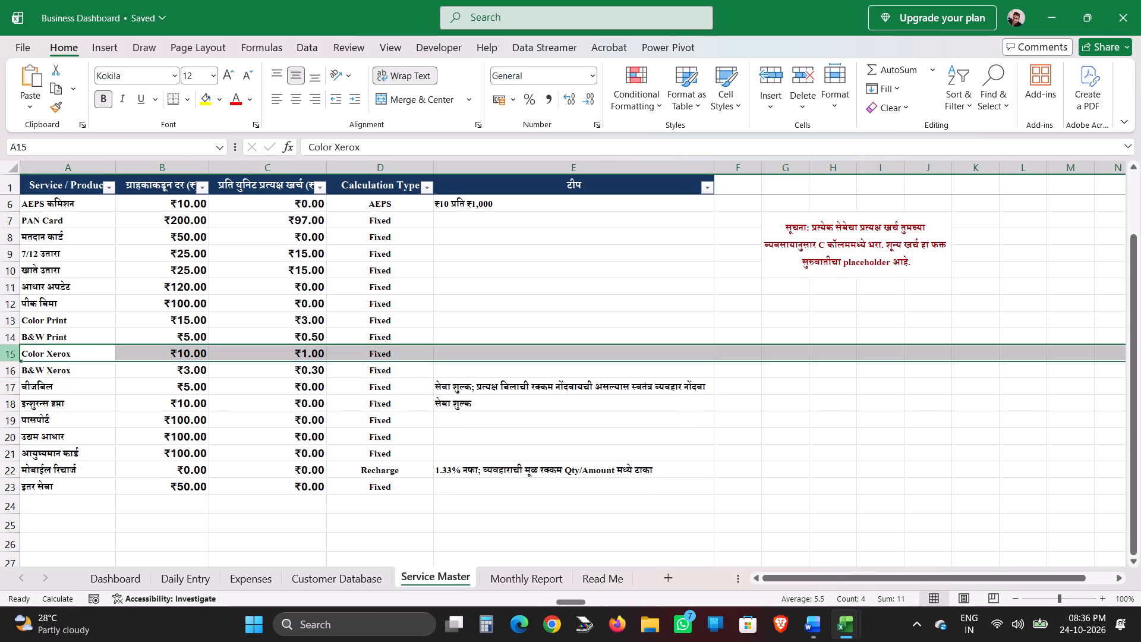
pyautogui.click(765, 75)
pyautogui.click(60, 351)
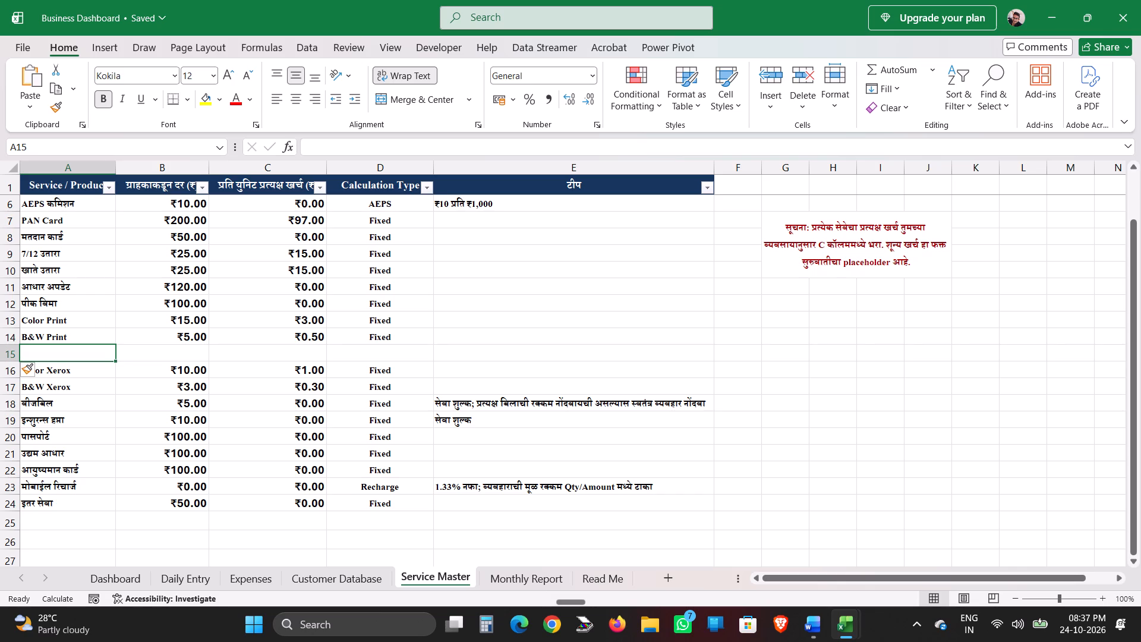
pyautogui.hotkey('ctrl', 'd')
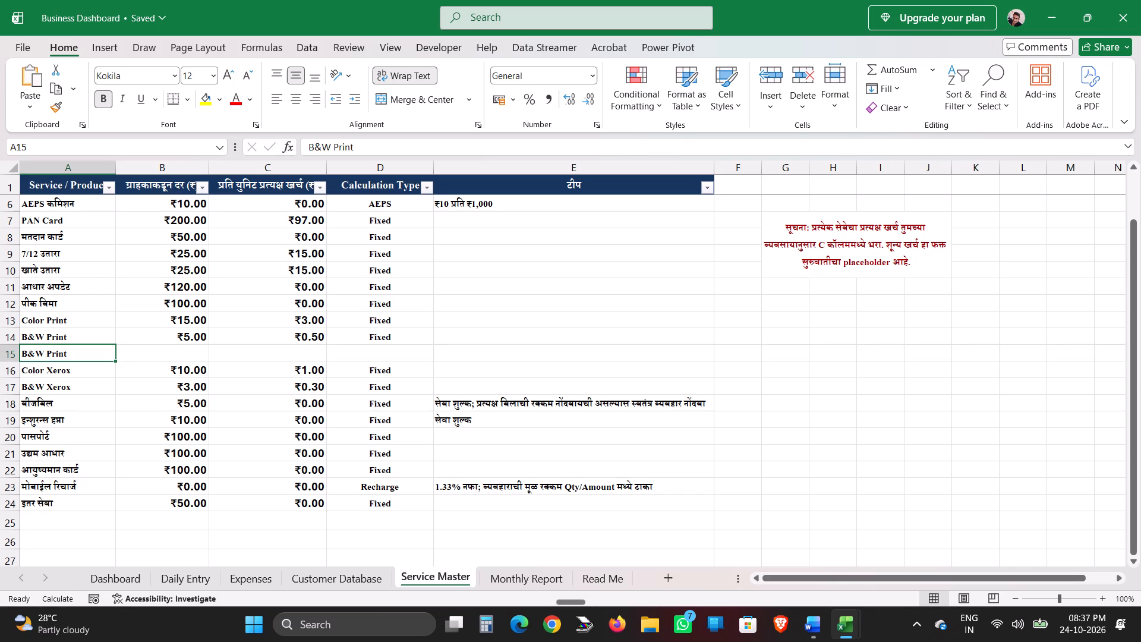
pyautogui.hotkey('ctrl', 'z')
pyautogui.moveTo(76, 352); pyautogui.dragTo(485, 350)
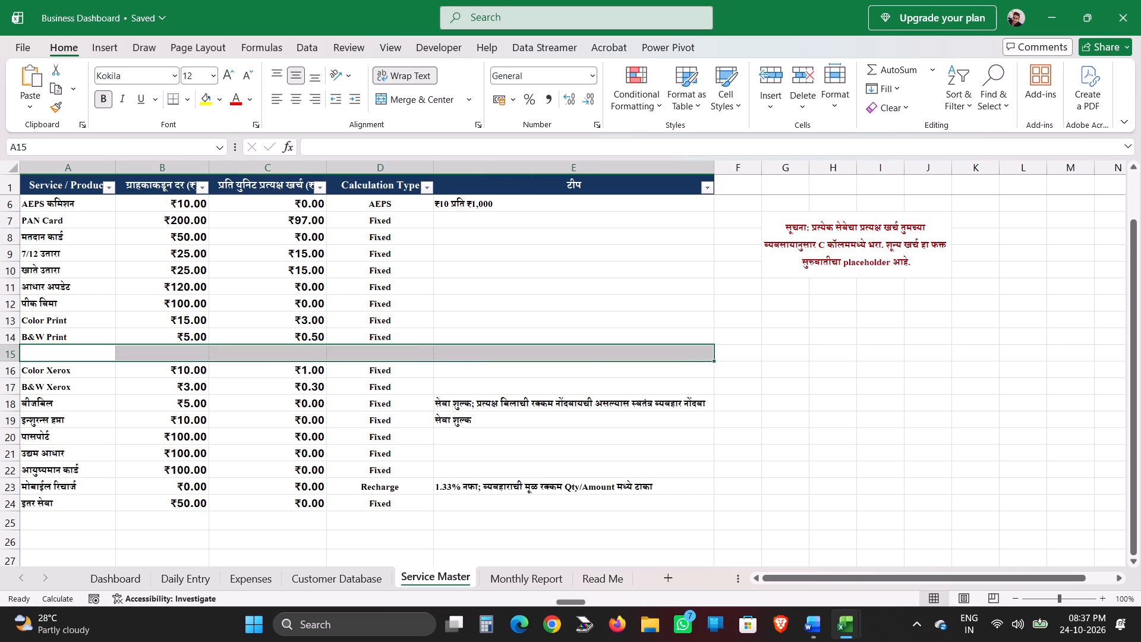
pyautogui.hotkey('ctrl', 's')
pyautogui.hotkey('ctrl', 'd')
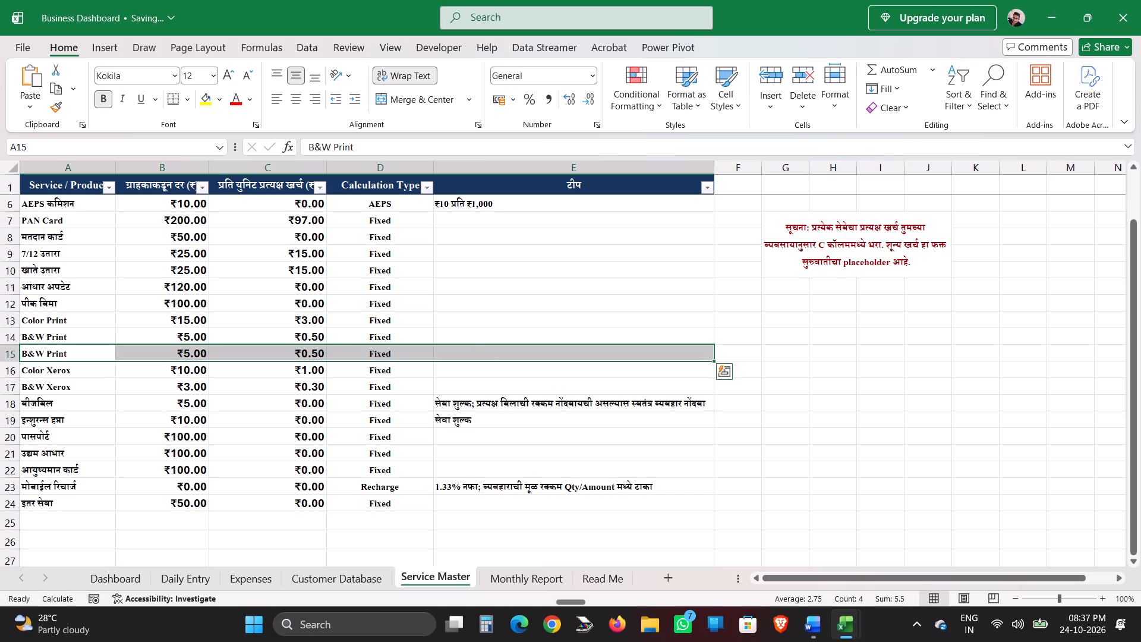
# Rename the duplicated service in A15 as "B&W Print Dis..".
pyautogui.click(82, 351)
pyautogui.doubleClick(80, 351)
pyautogui.press('space')
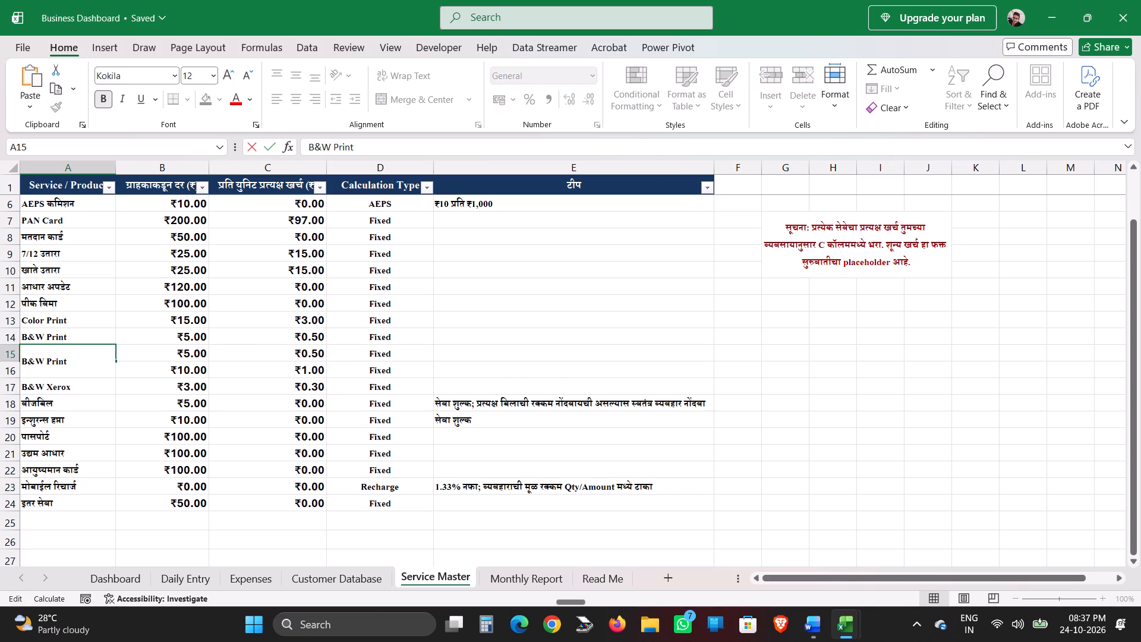
pyautogui.hotkey('shift', 'd')
pyautogui.write('isk')
pyautogui.press('BackSpace')
pyautogui.write('..')
pyautogui.click(192, 367)
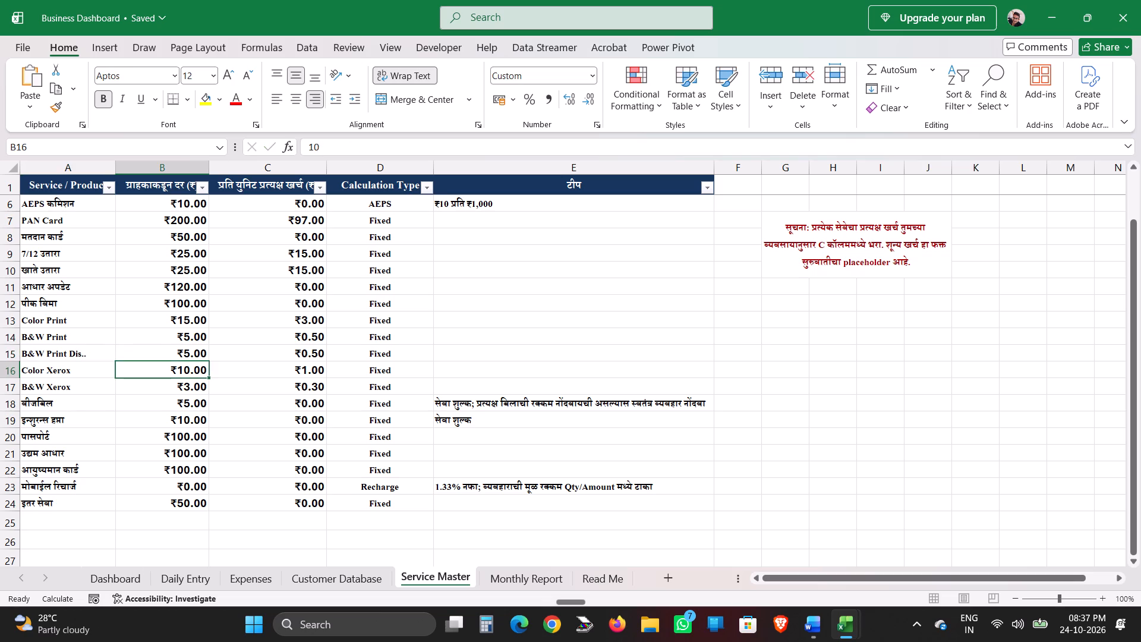
# Set the customer rate of B&W Print Dis.. in B15 to 2.
pyautogui.click(190, 357)
pyautogui.press('2')
pyautogui.press('Return')
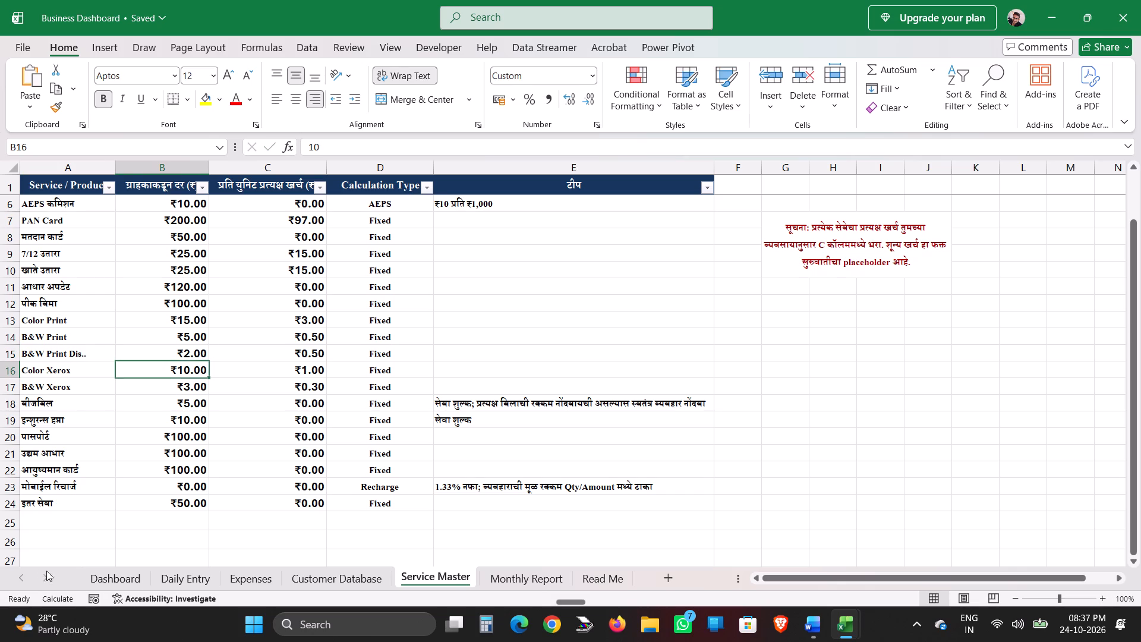
# On the Daily Entry sheet, change the service of the 24-Oct-2026 entry in row 51 to B&W Print Dis..
pyautogui.click(87, 573)
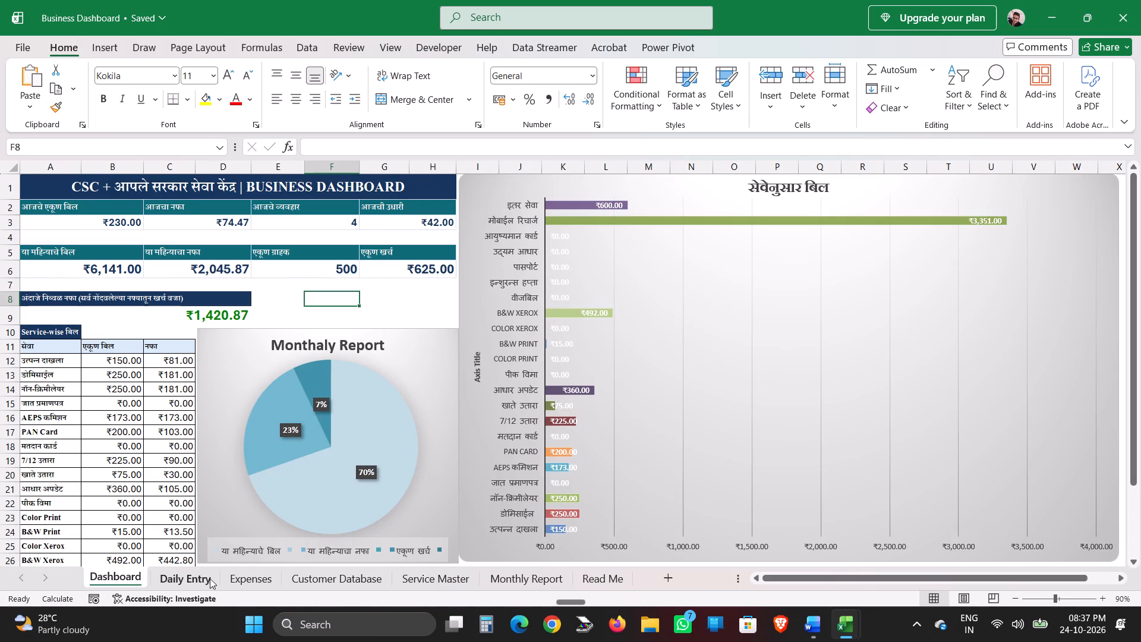
pyautogui.click(259, 582)
pyautogui.click(219, 580)
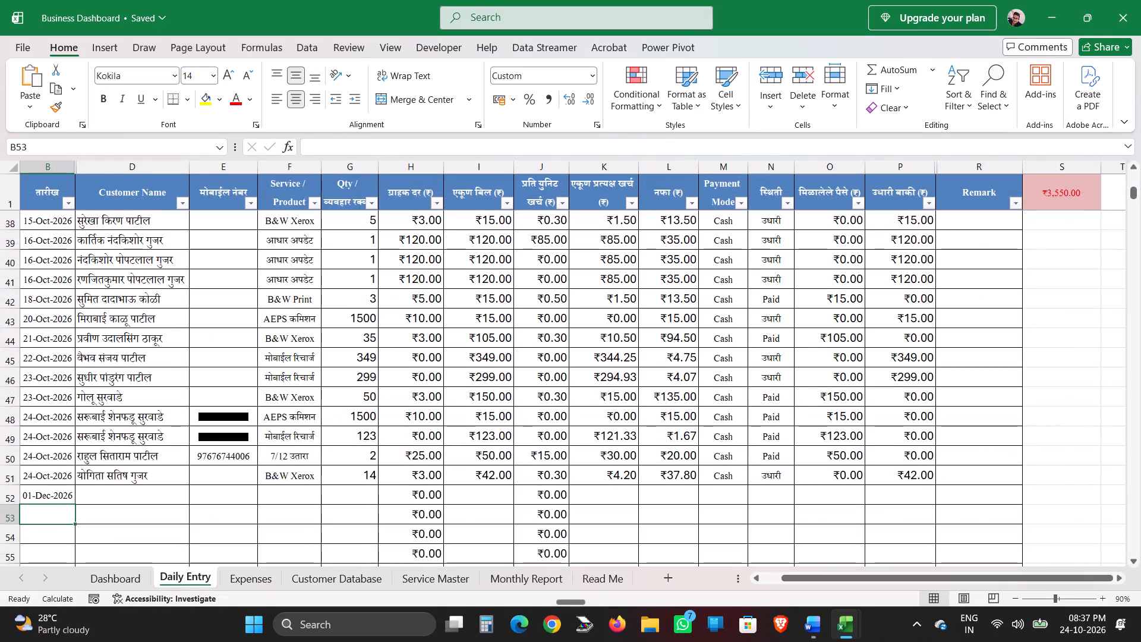
pyautogui.click(150, 483)
pyautogui.click(288, 474)
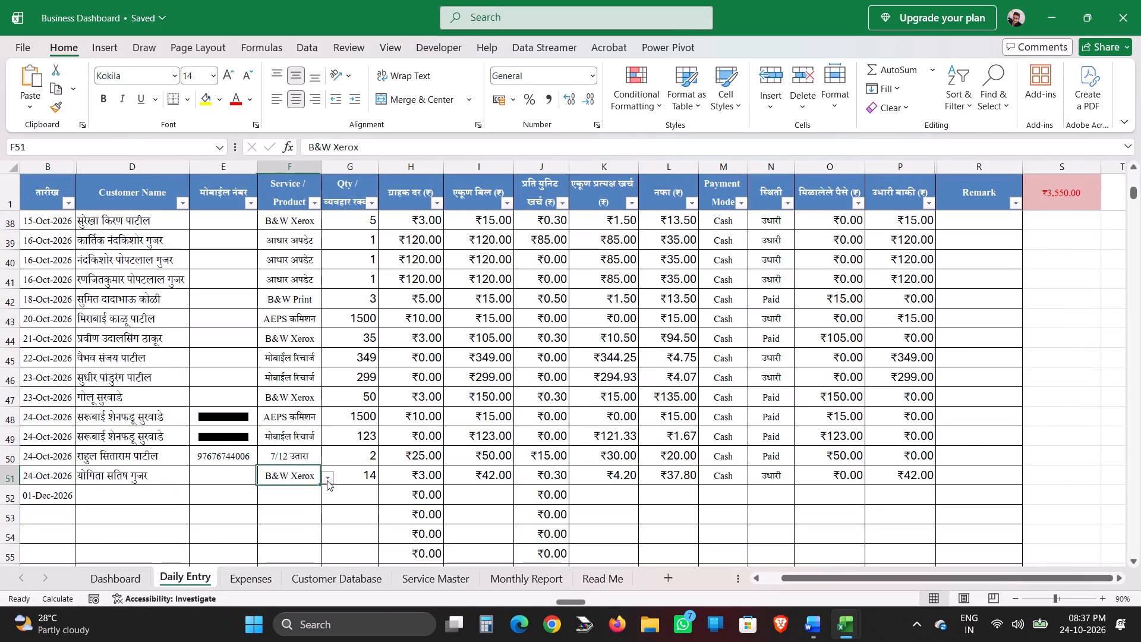
pyautogui.click(329, 480)
pyautogui.scroll(-1, 326, 513)
pyautogui.scroll(1, 326, 513)
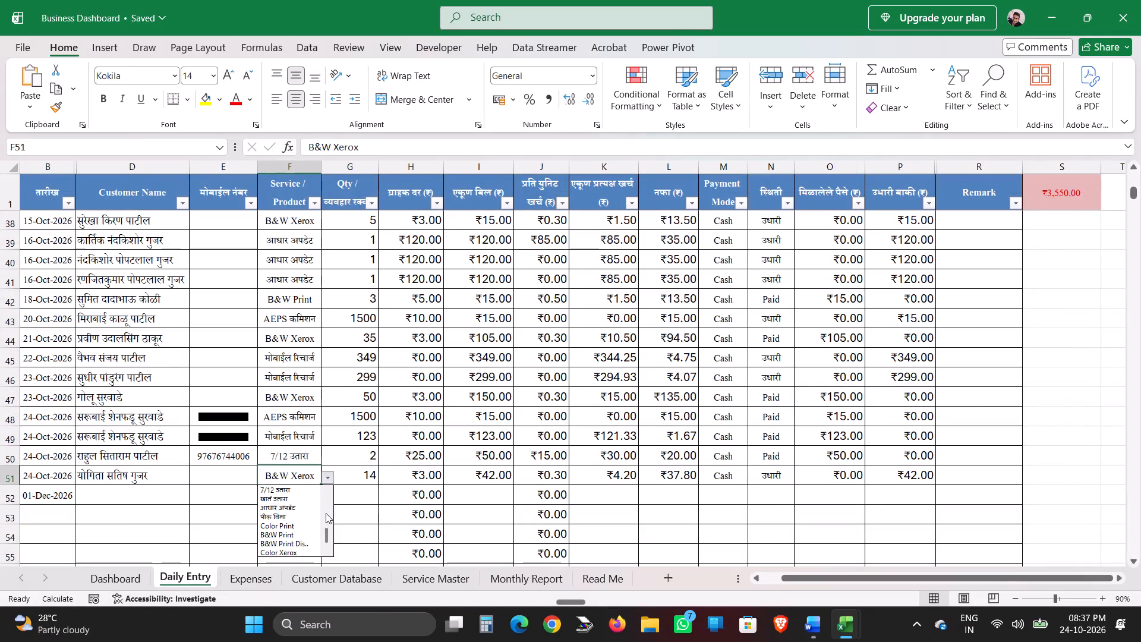
pyautogui.scroll(2, 326, 513)
pyautogui.scroll(-1, 326, 513)
pyautogui.click(295, 547)
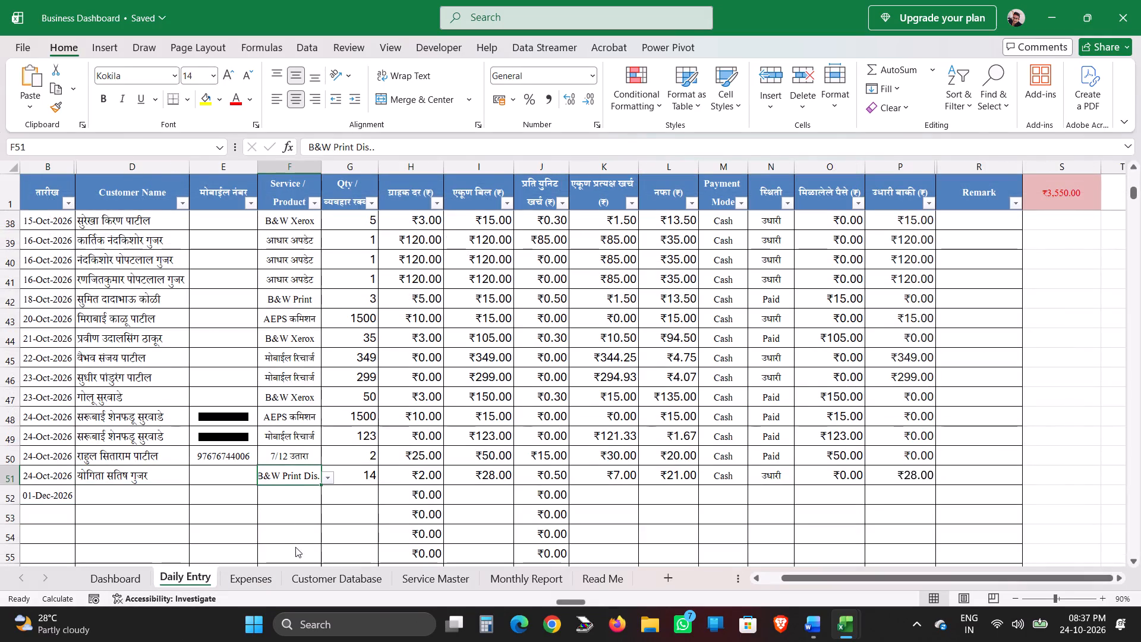
# Set the quantity of the row 51 entry to 20.
pyautogui.click(367, 502)
pyautogui.click(360, 480)
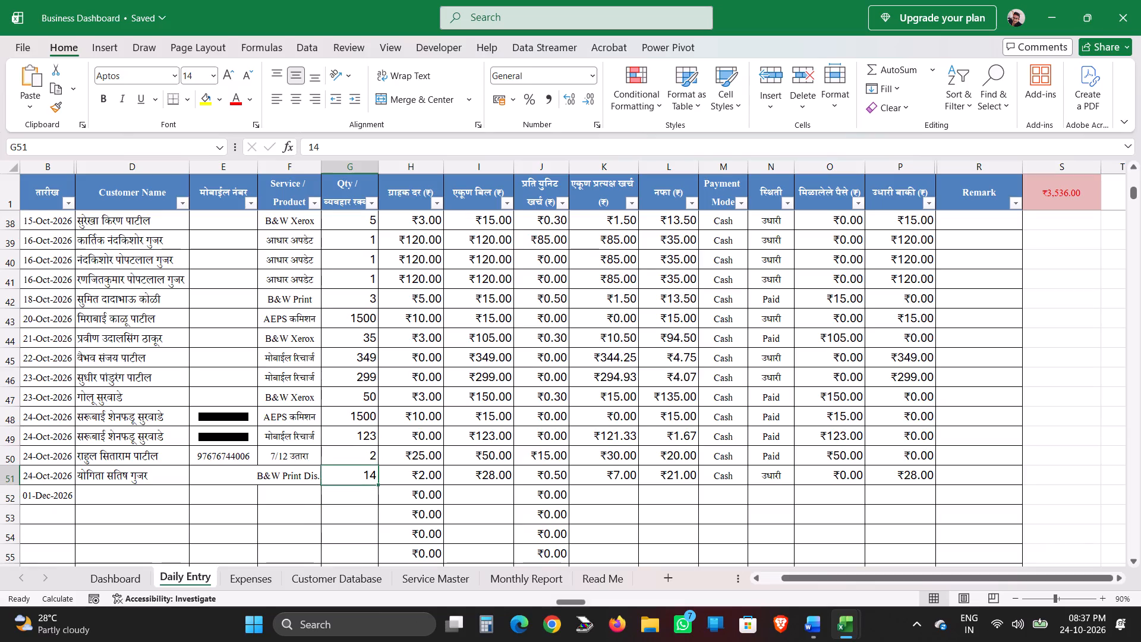
pyautogui.write('20')
pyautogui.press('Return')
pyautogui.press('Return')
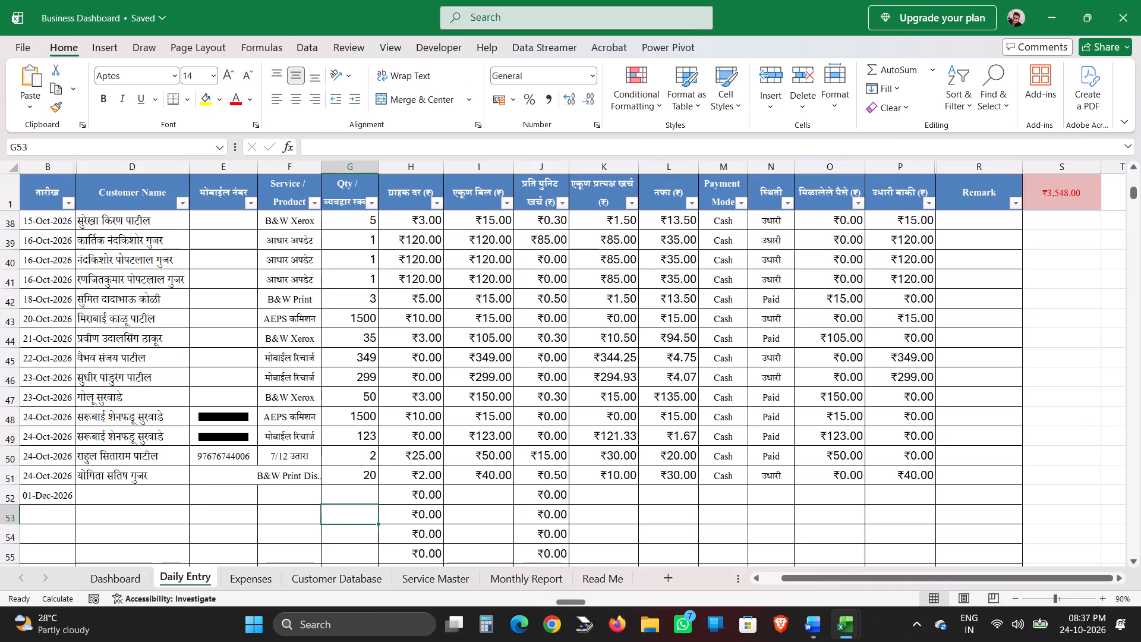
# Autofit the width of the Service / Product column on the Daily Entry sheet.
pyautogui.doubleClick(320, 169)
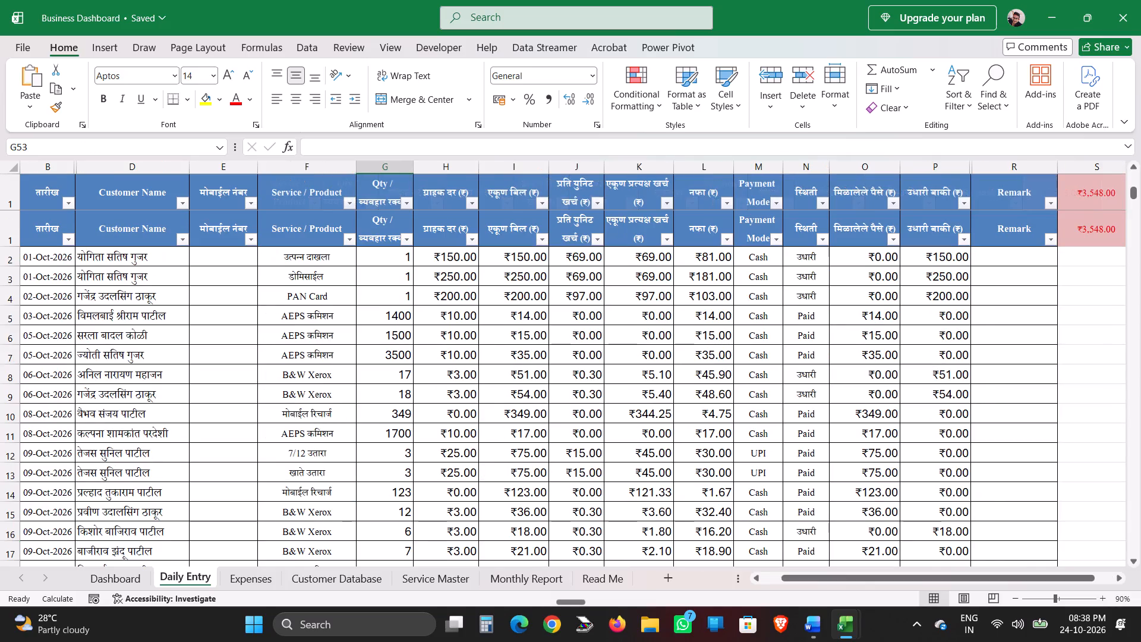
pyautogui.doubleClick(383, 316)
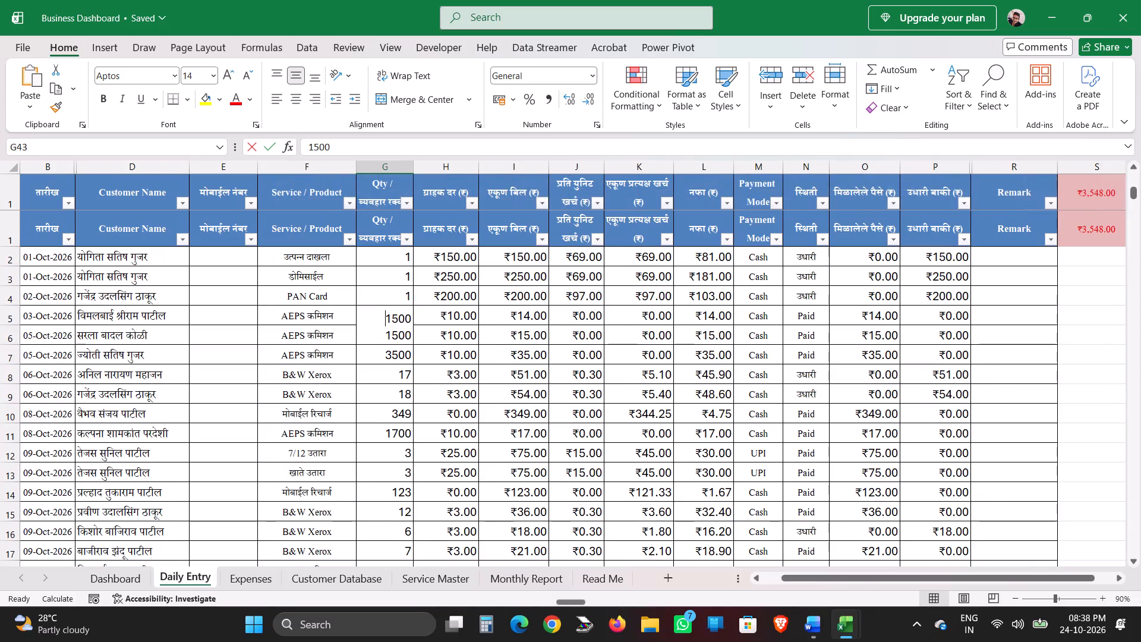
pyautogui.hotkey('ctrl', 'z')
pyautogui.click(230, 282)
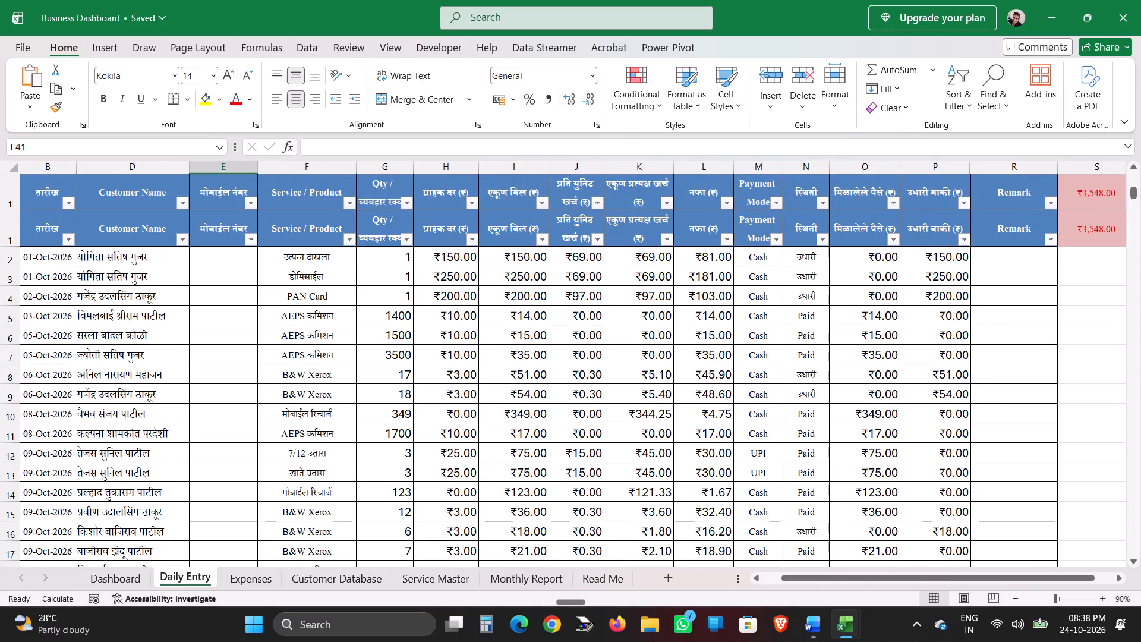
# Undo the last change on the Daily Entry sheet.
pyautogui.hotkey('ctrl', 'z')
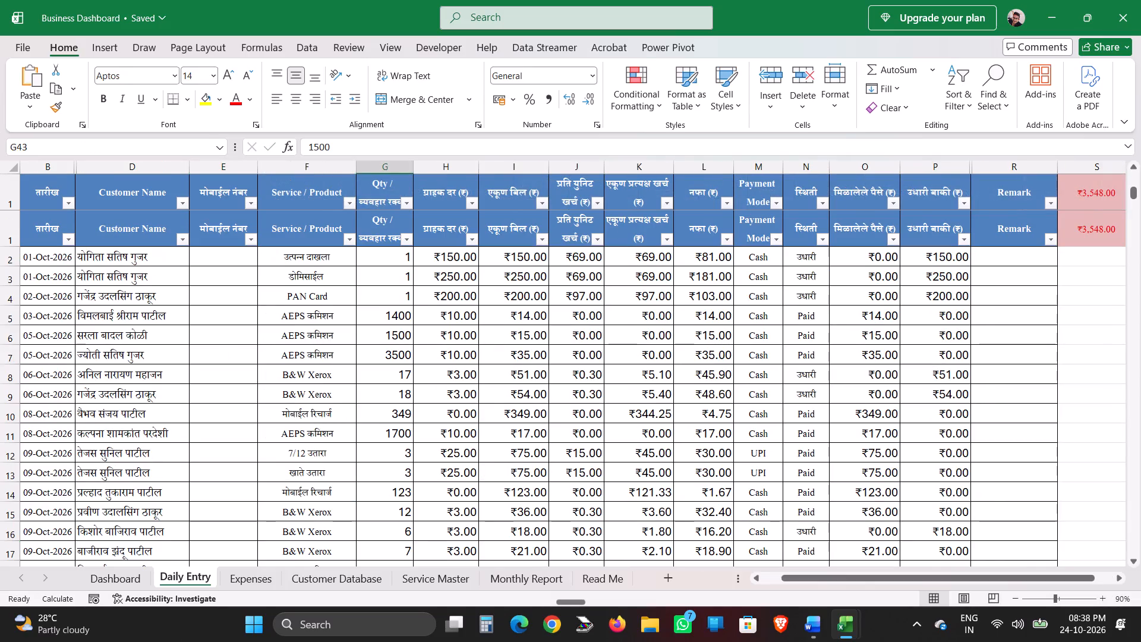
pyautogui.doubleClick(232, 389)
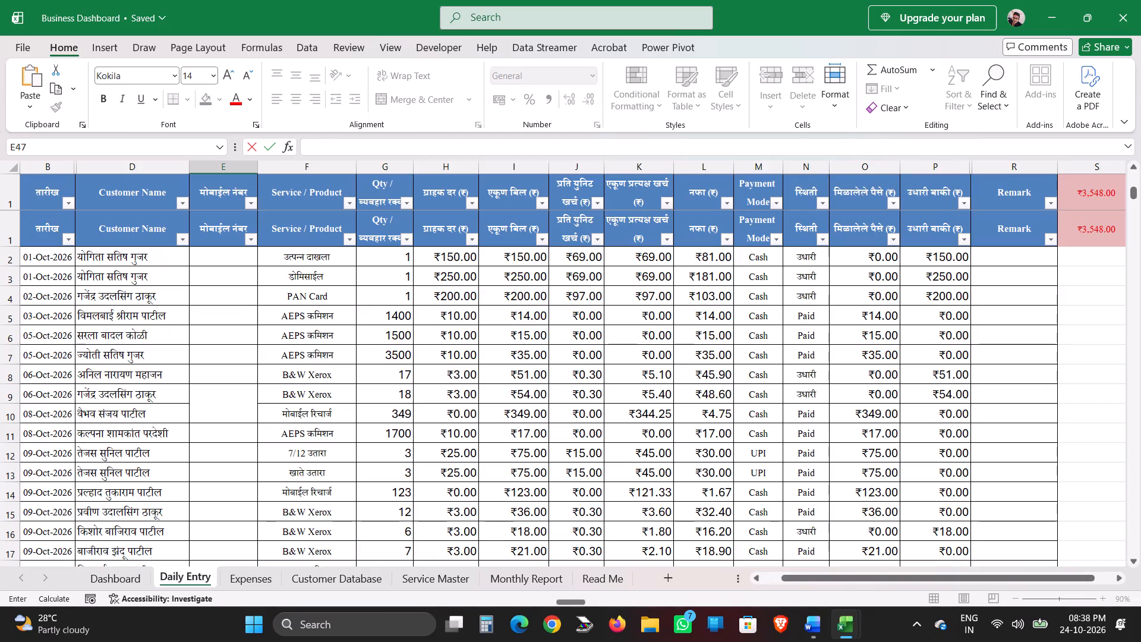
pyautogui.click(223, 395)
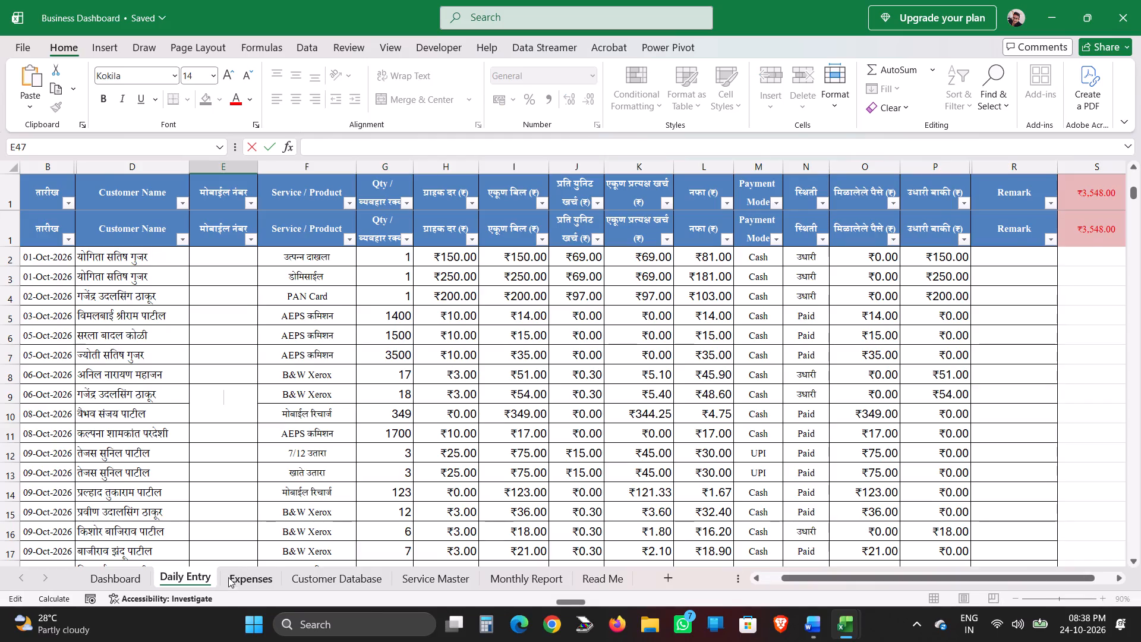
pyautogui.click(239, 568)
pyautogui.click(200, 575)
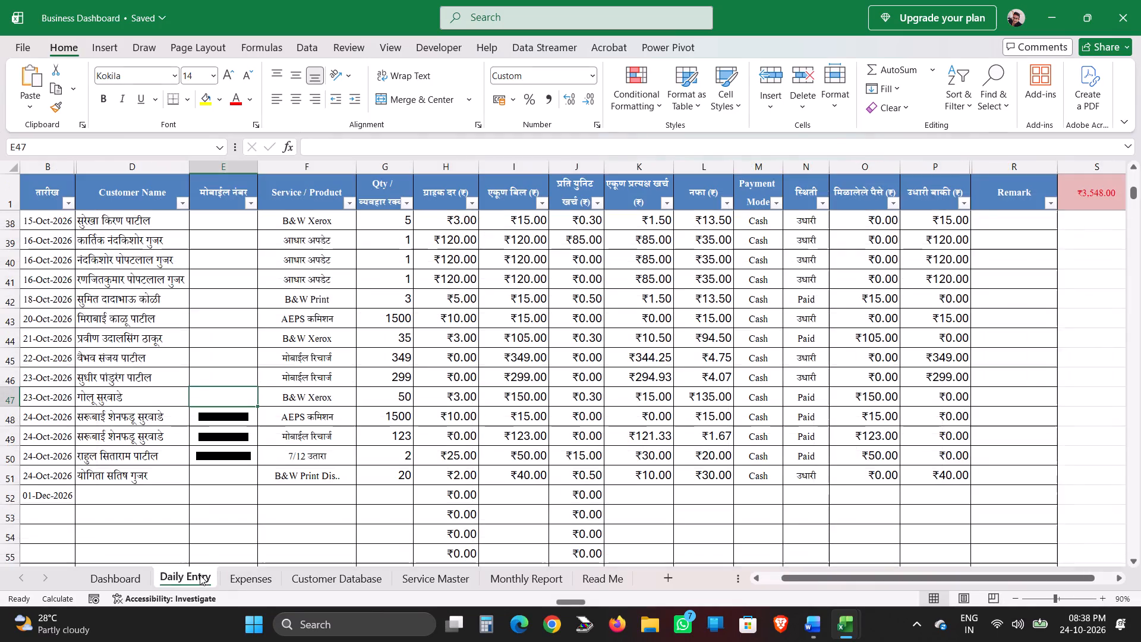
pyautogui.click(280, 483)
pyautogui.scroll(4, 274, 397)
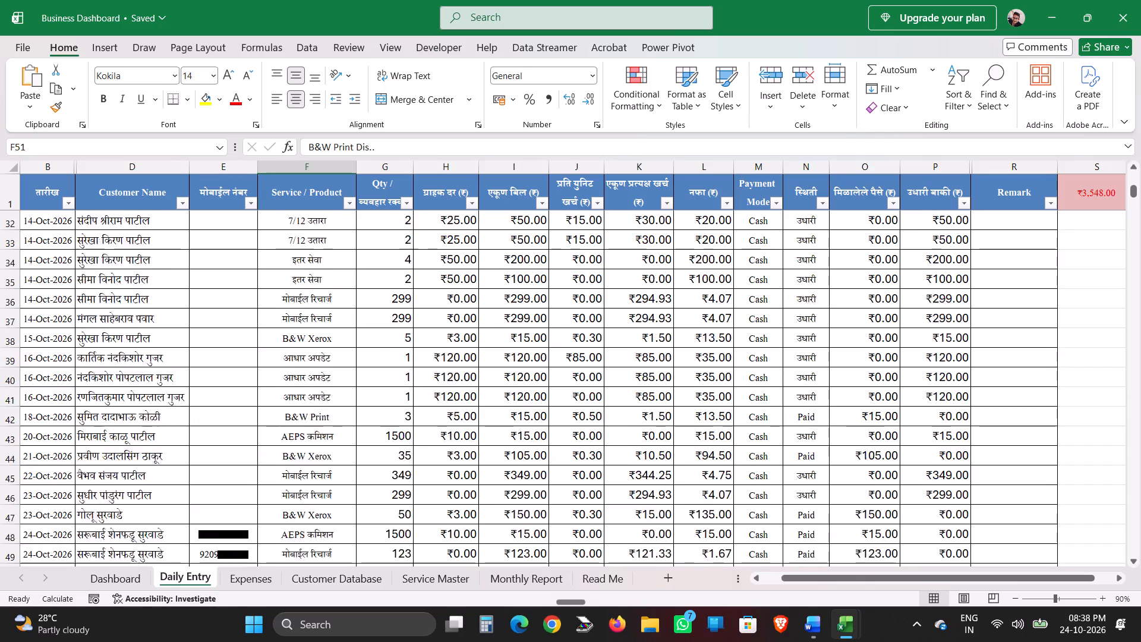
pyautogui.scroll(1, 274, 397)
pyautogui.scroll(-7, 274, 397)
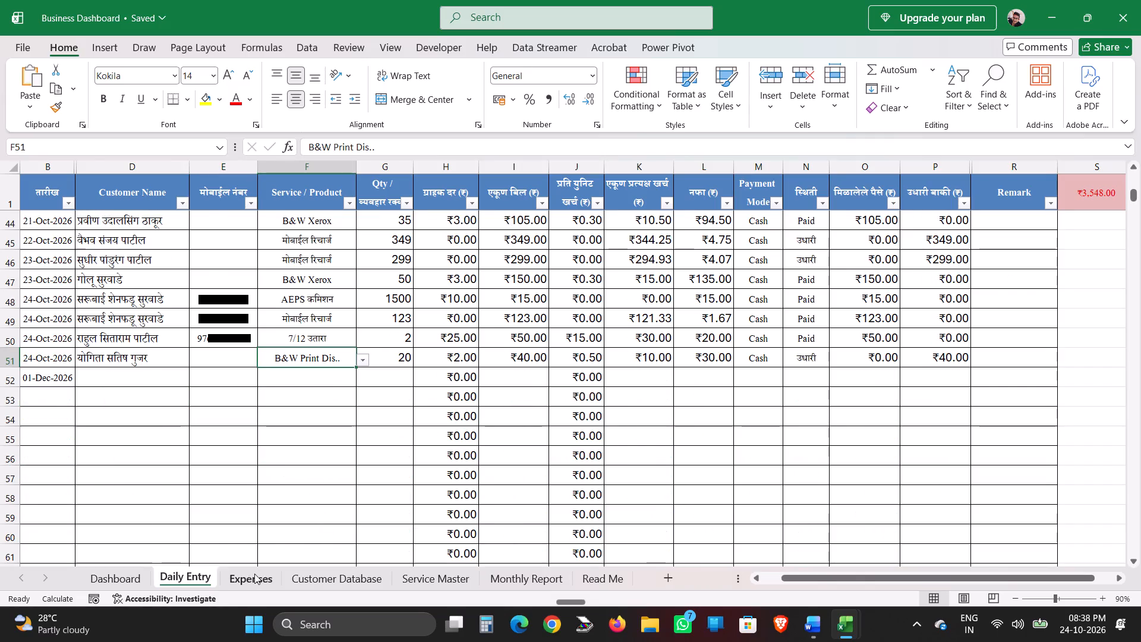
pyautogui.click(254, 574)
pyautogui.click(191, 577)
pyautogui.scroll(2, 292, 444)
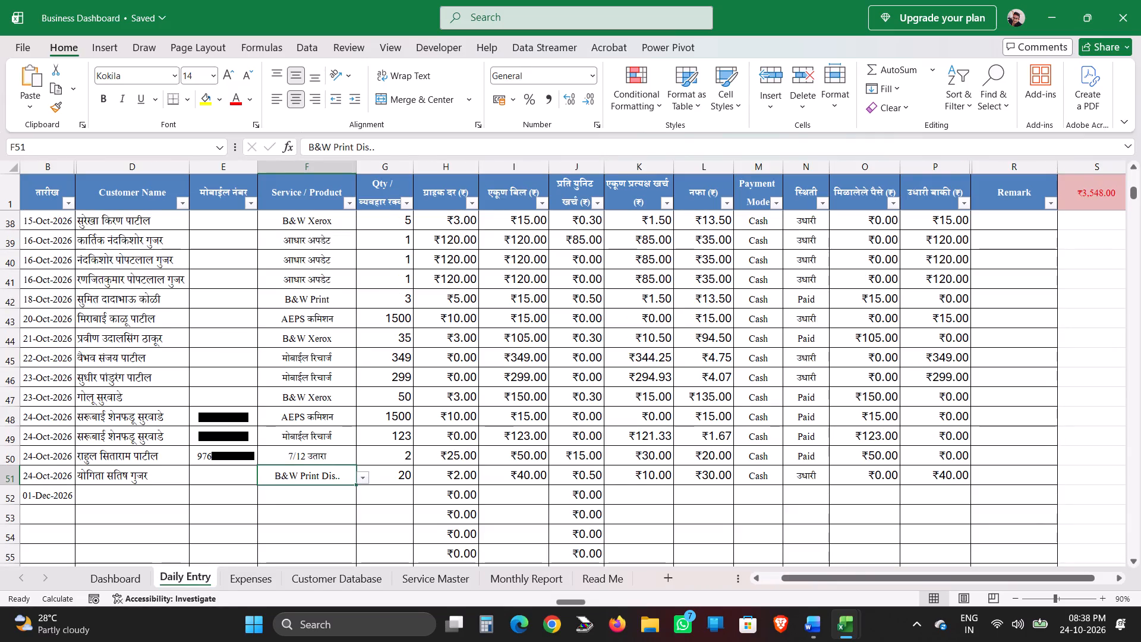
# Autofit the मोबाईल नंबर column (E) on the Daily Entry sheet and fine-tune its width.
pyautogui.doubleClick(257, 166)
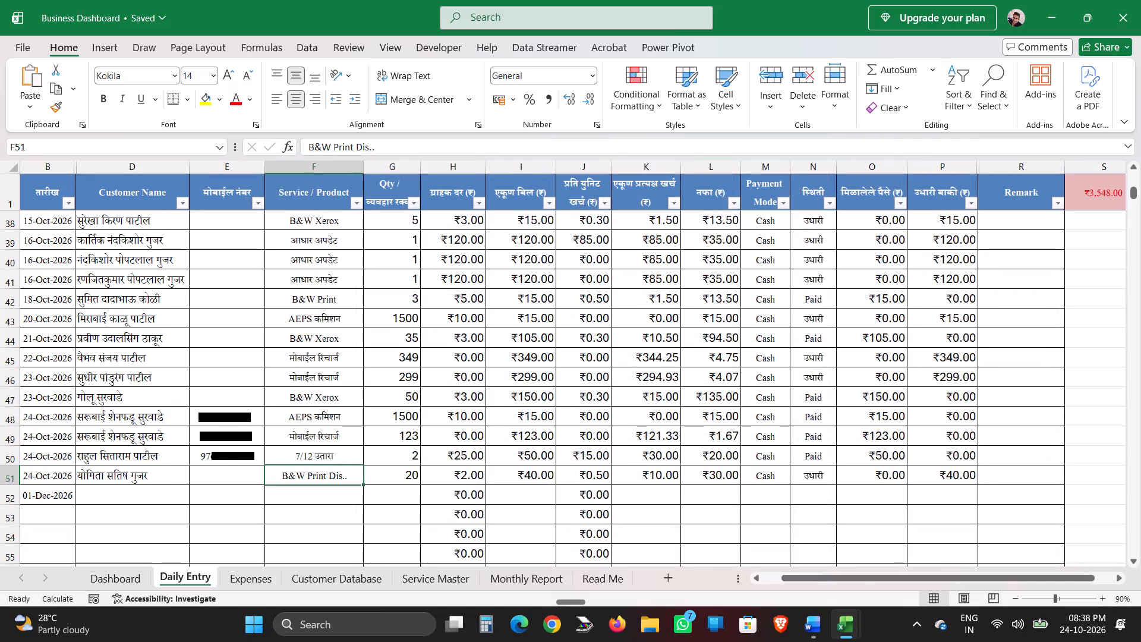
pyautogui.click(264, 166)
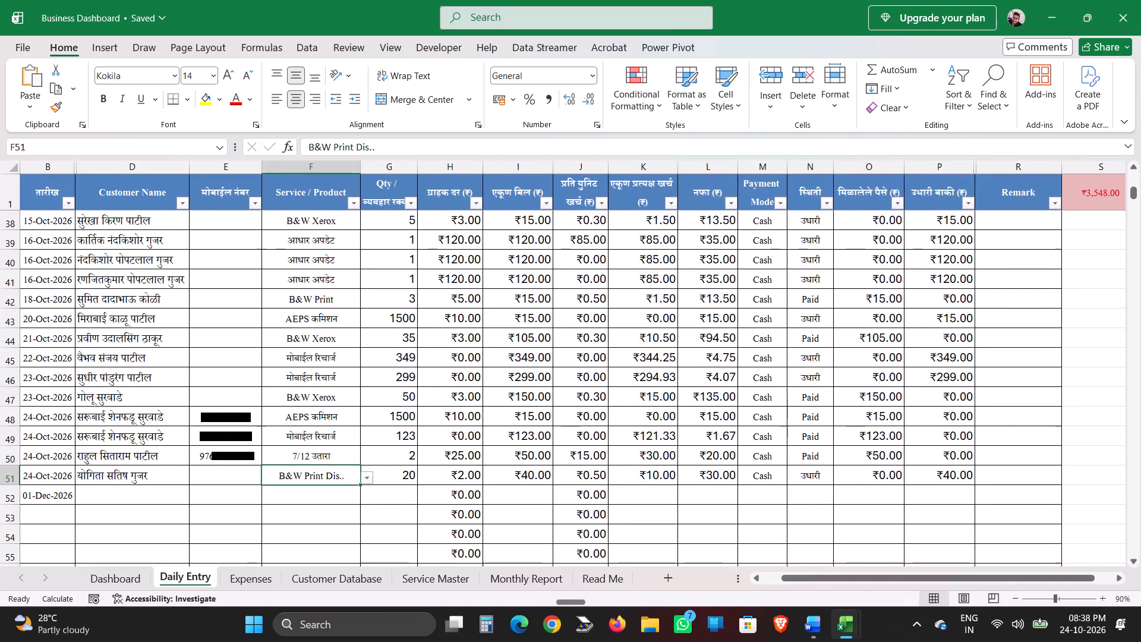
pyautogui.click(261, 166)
# Narrow column S, the red-shaded column beside Remark on the Daily Entry sheet.
pyautogui.scroll(14, 201, 272)
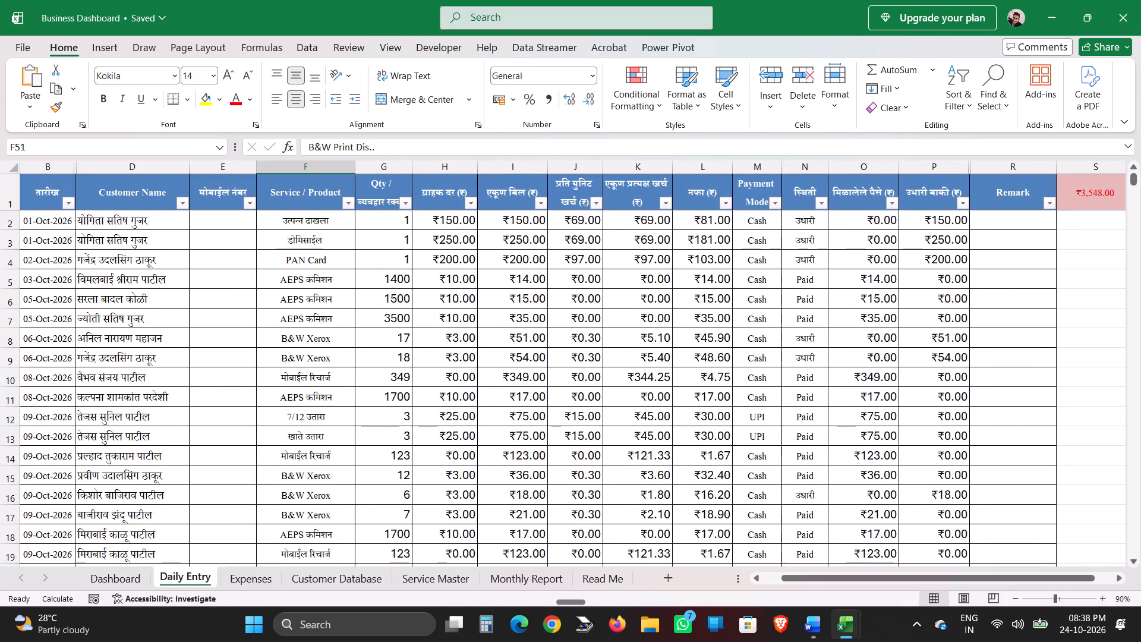
pyautogui.scroll(6, 201, 272)
pyautogui.moveTo(1131, 178); pyautogui.dragTo(1140, 177)
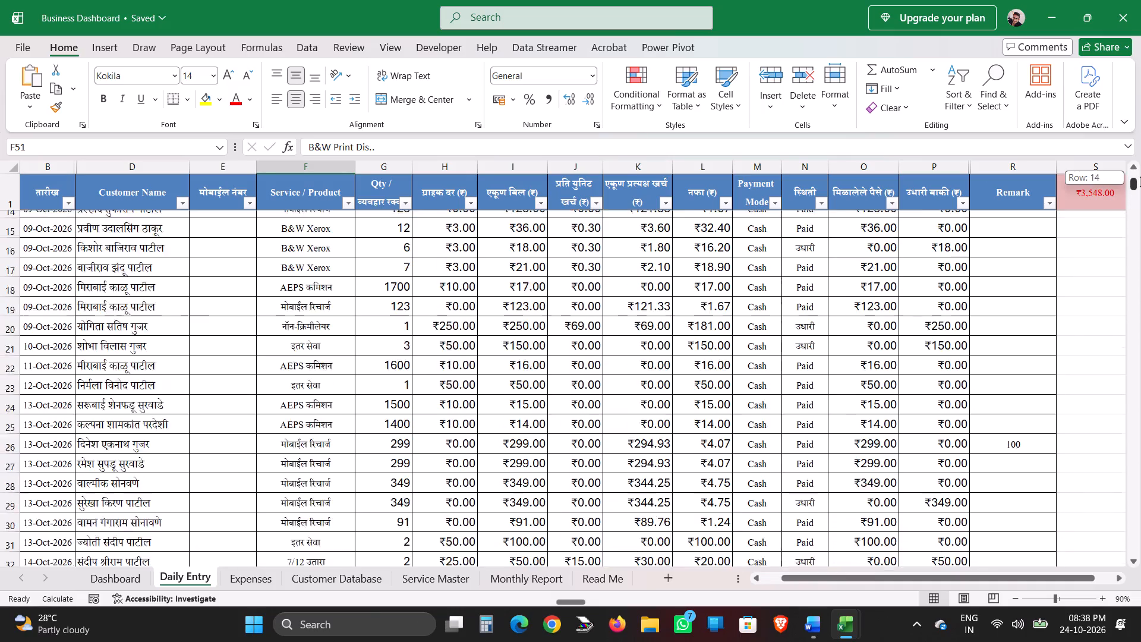
pyautogui.moveTo(1140, 177); pyautogui.dragTo(1140, 170)
pyautogui.scroll(-1, 643, 429)
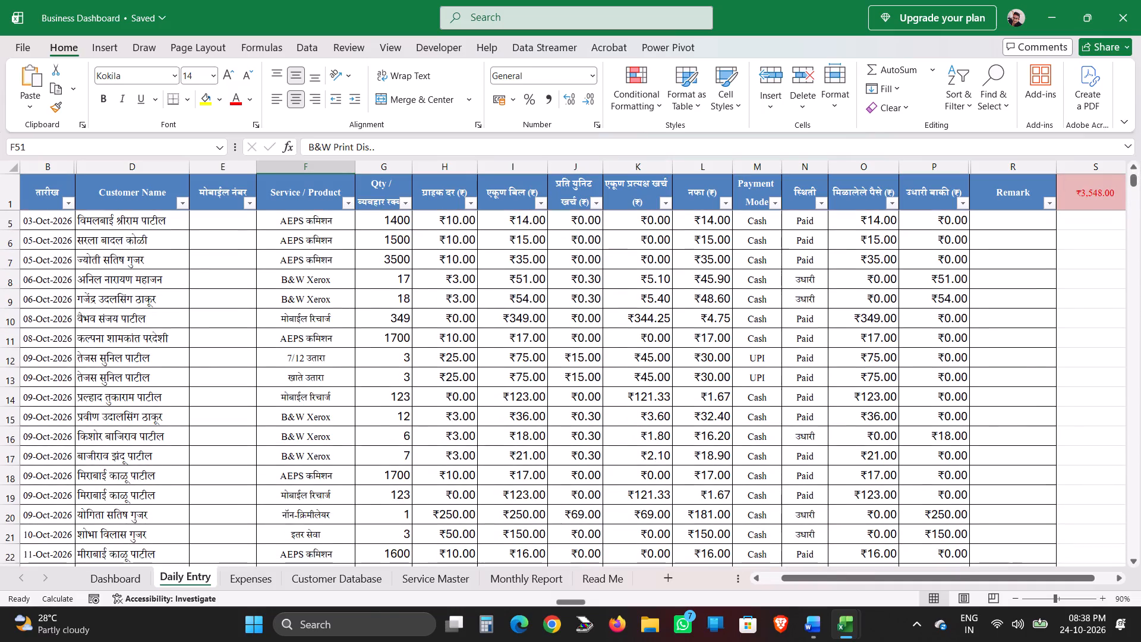
pyautogui.moveTo(1027, 575); pyautogui.dragTo(1052, 571)
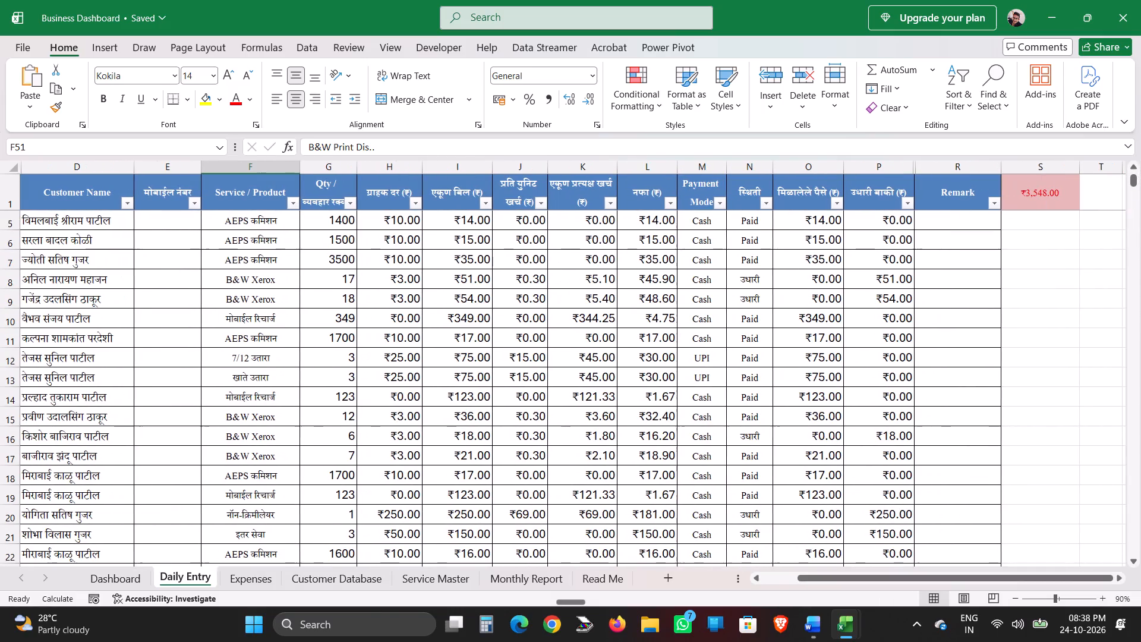
pyautogui.moveTo(1078, 165); pyautogui.dragTo(1070, 165)
pyautogui.doubleClick(1070, 165)
pyautogui.moveTo(1041, 168); pyautogui.dragTo(1060, 169)
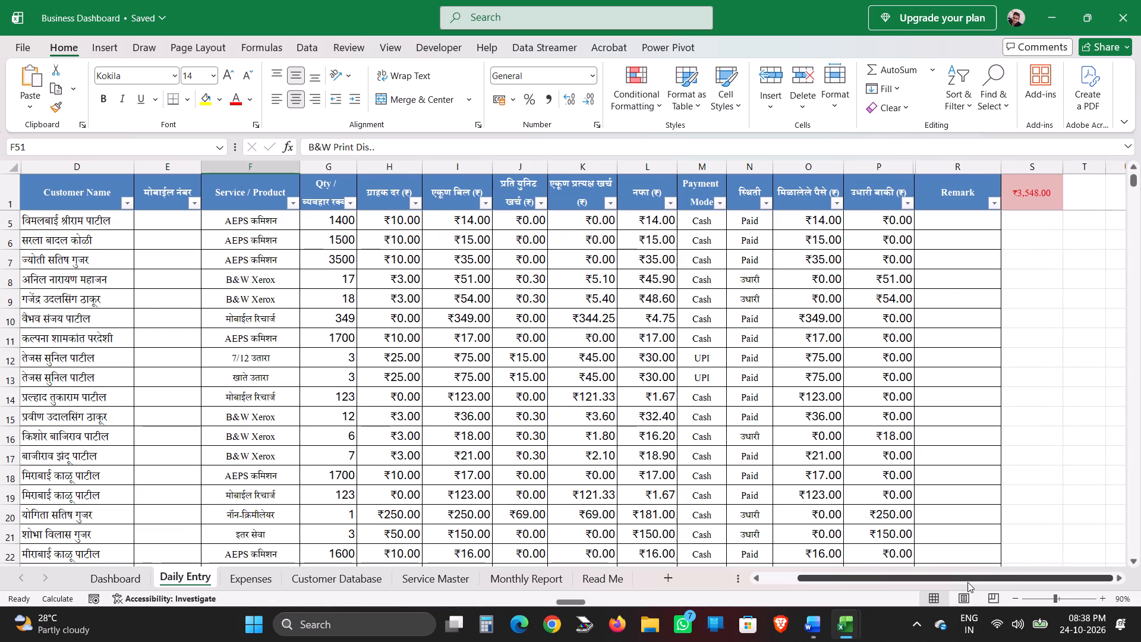
# Narrow the मोबाईल नंबर column (E) on the Daily Entry sheet slightly.
pyautogui.moveTo(965, 582); pyautogui.dragTo(819, 613)
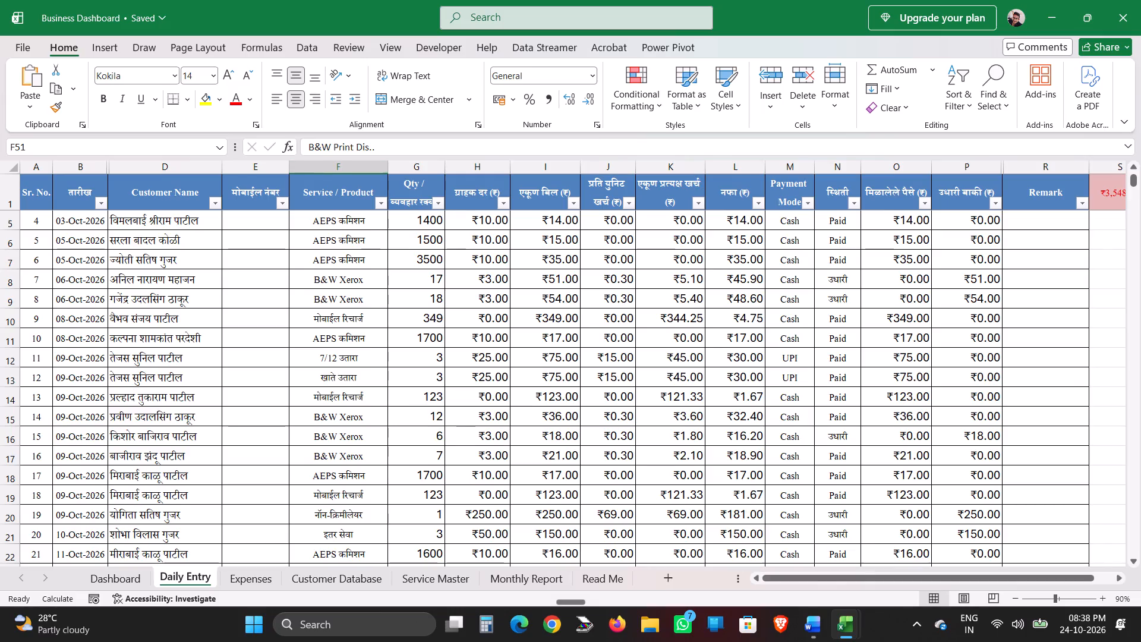
pyautogui.moveTo(290, 166); pyautogui.dragTo(285, 166)
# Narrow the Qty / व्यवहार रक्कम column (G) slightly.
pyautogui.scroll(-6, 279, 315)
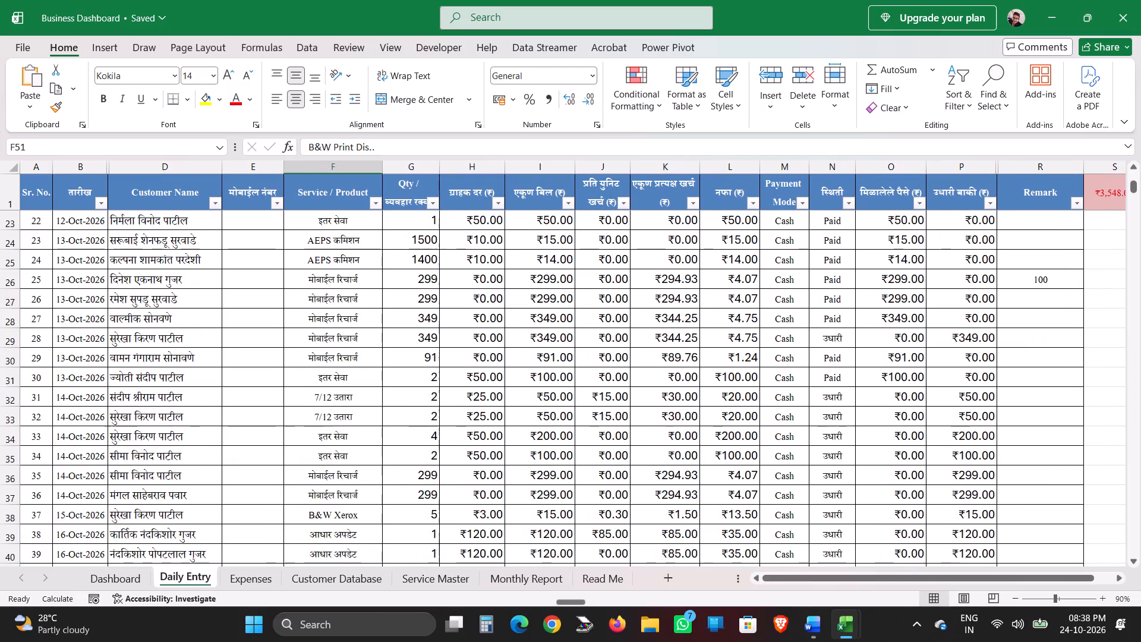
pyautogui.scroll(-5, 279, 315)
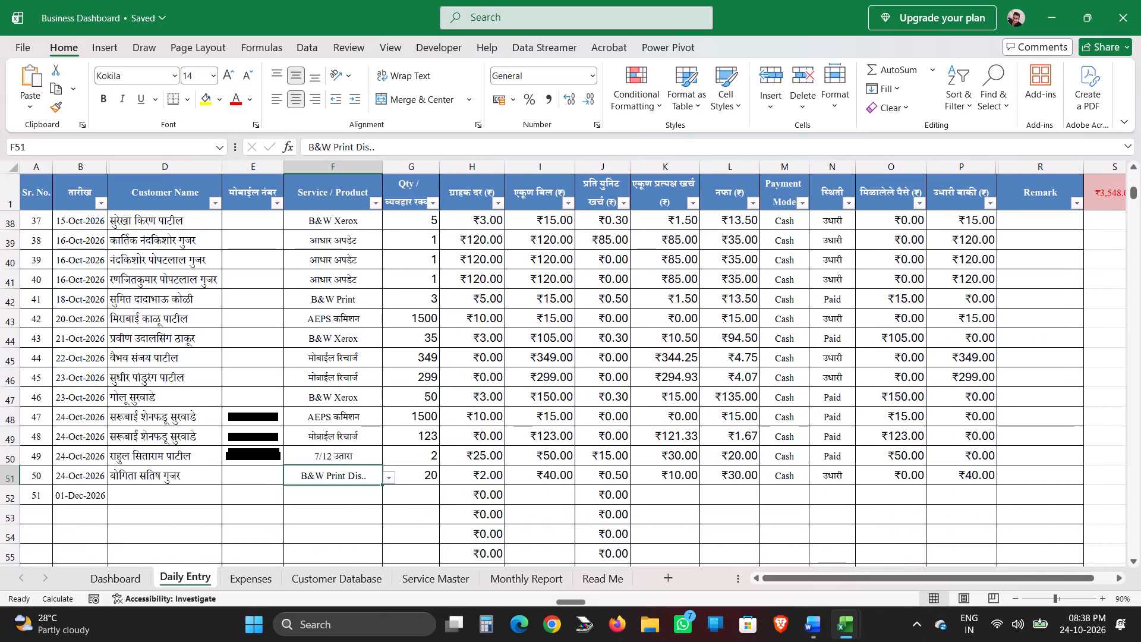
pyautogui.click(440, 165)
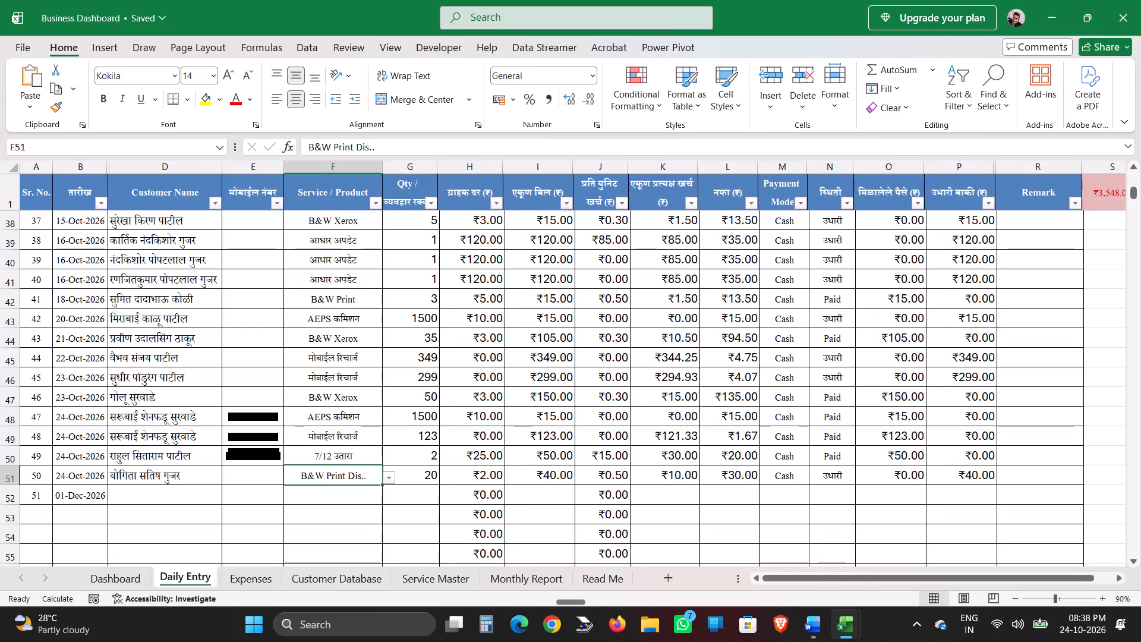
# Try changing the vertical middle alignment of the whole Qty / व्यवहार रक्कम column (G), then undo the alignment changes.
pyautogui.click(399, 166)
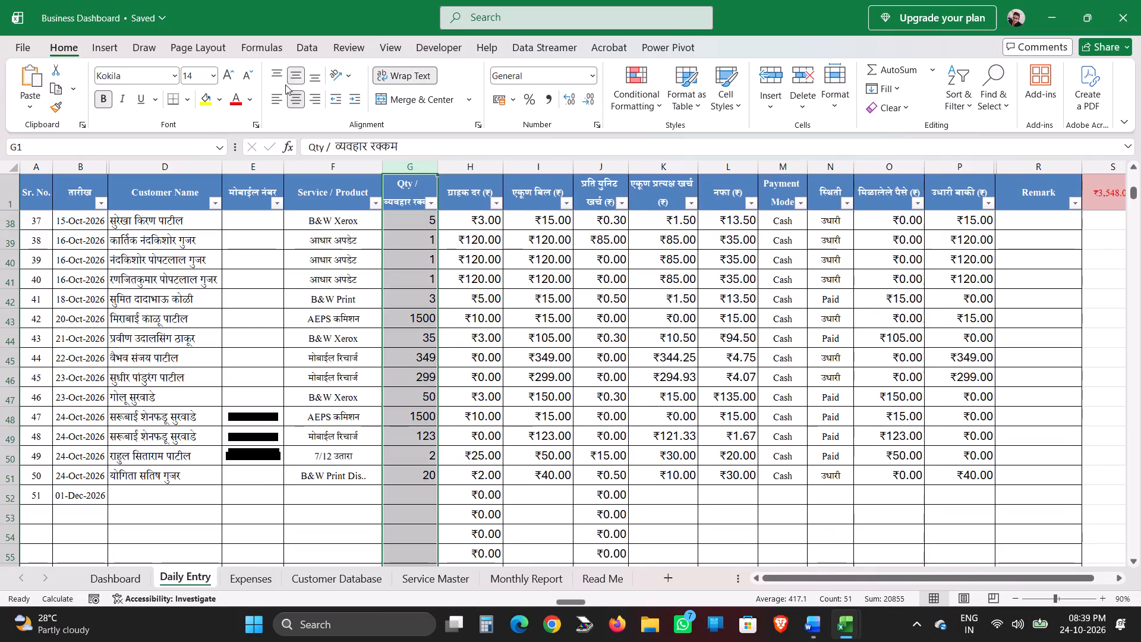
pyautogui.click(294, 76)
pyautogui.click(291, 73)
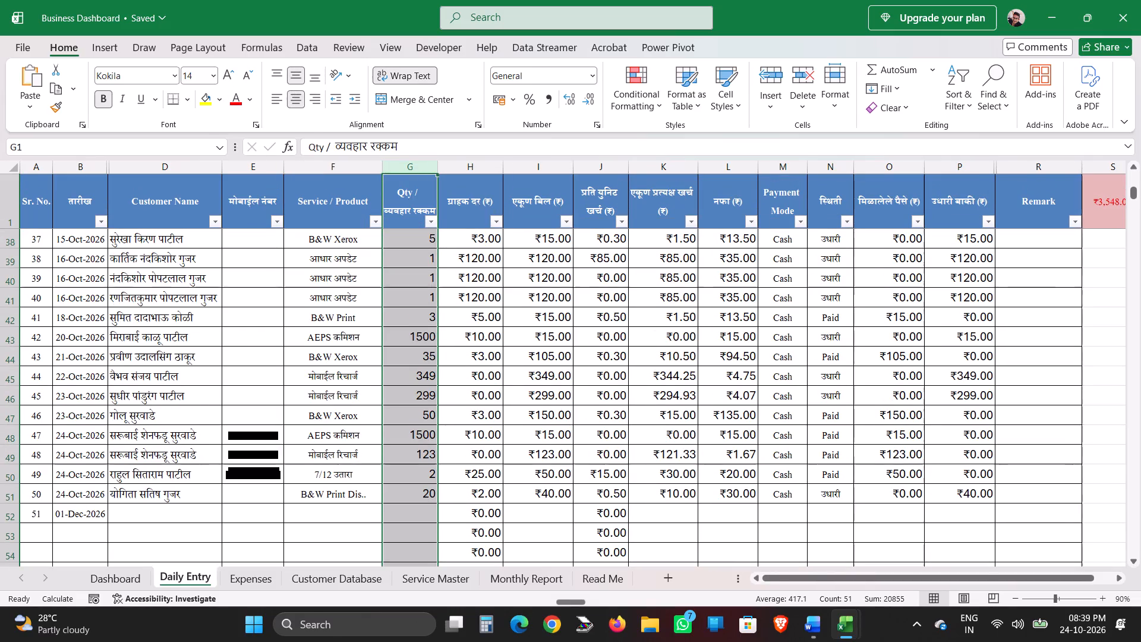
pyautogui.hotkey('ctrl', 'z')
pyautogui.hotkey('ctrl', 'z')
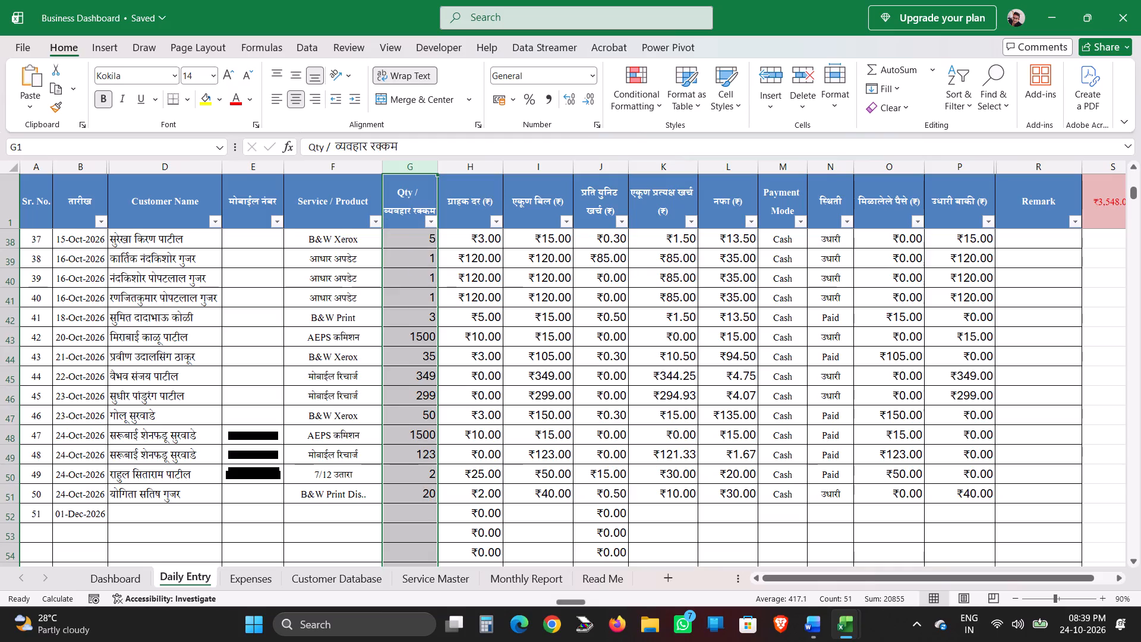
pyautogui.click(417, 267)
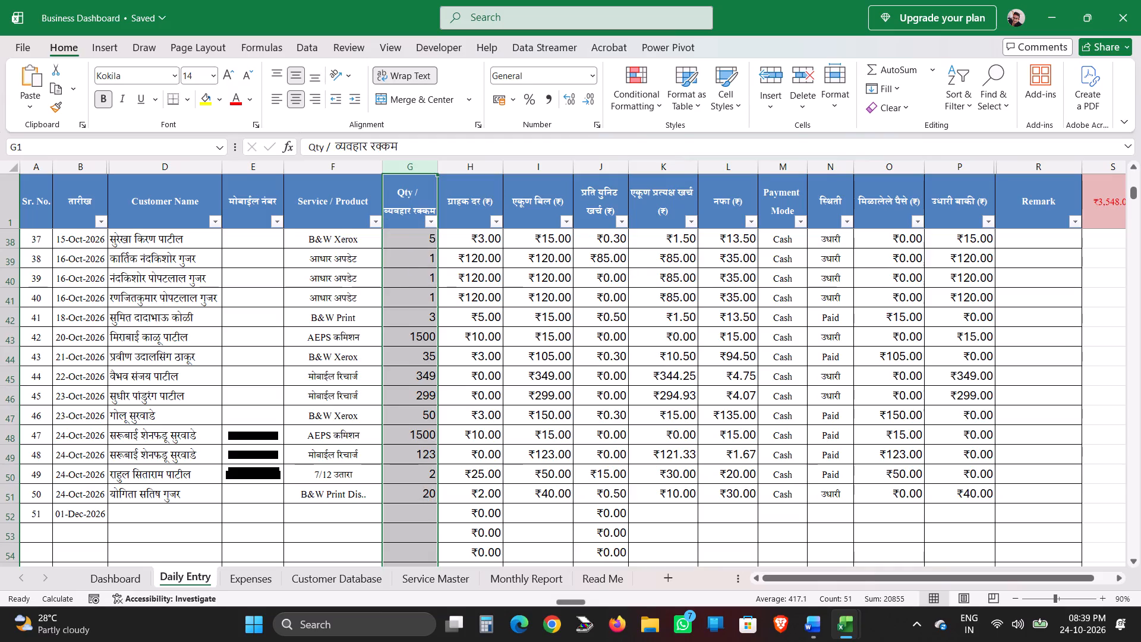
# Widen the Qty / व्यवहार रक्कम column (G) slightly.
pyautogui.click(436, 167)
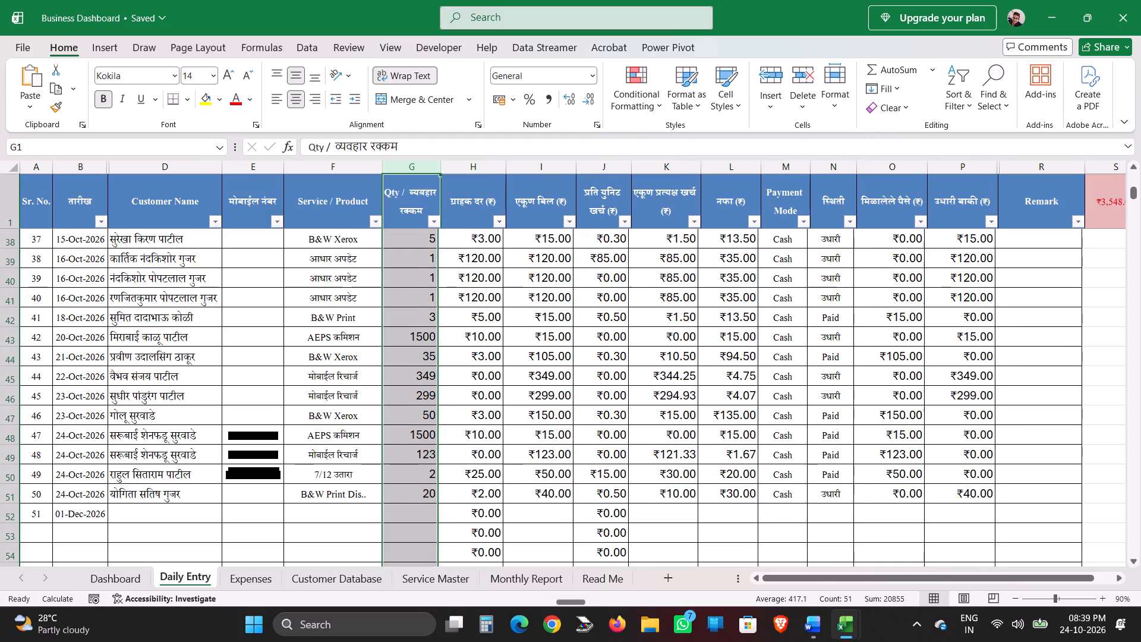
# Reduce the height of header row 1 so it fits the two-line headings.
pyautogui.tripleClick(16, 225)
pyautogui.click(410, 253)
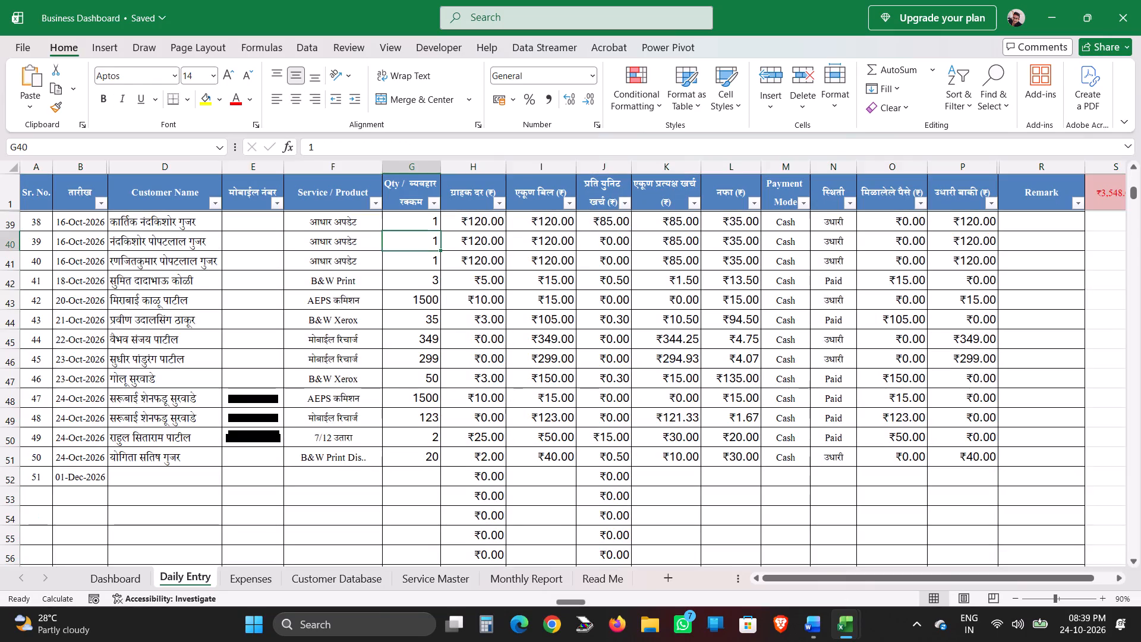
pyautogui.click(447, 229)
pyautogui.click(465, 239)
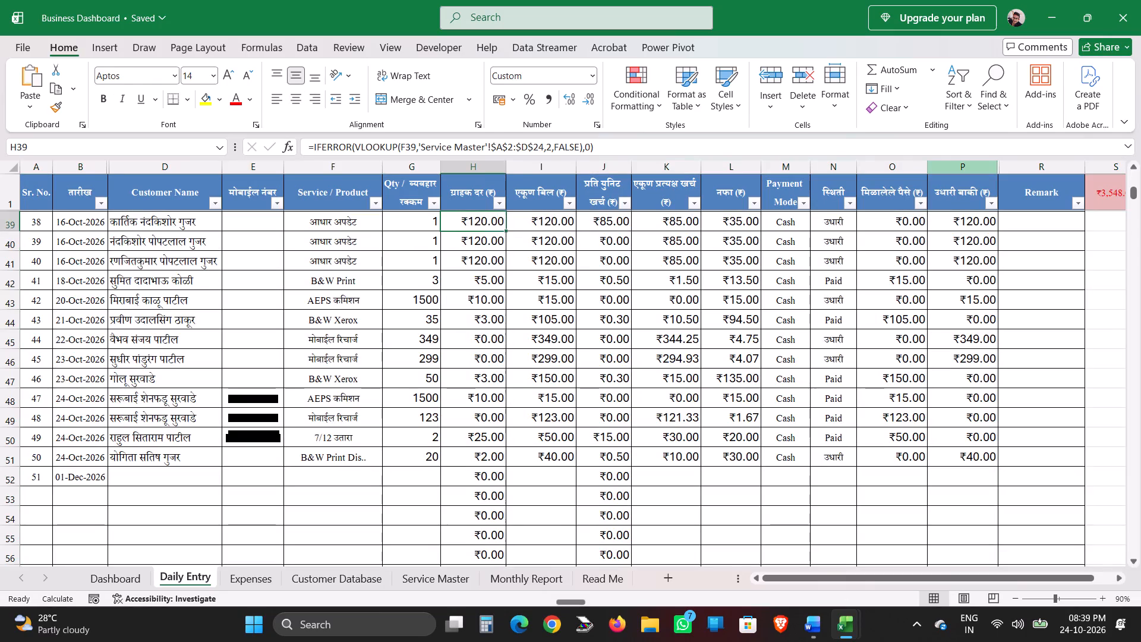
# Narrow the मिळालेले पैसे (₹) column (O) so its heading wraps onto two lines.
pyautogui.moveTo(925, 168); pyautogui.dragTo(912, 171)
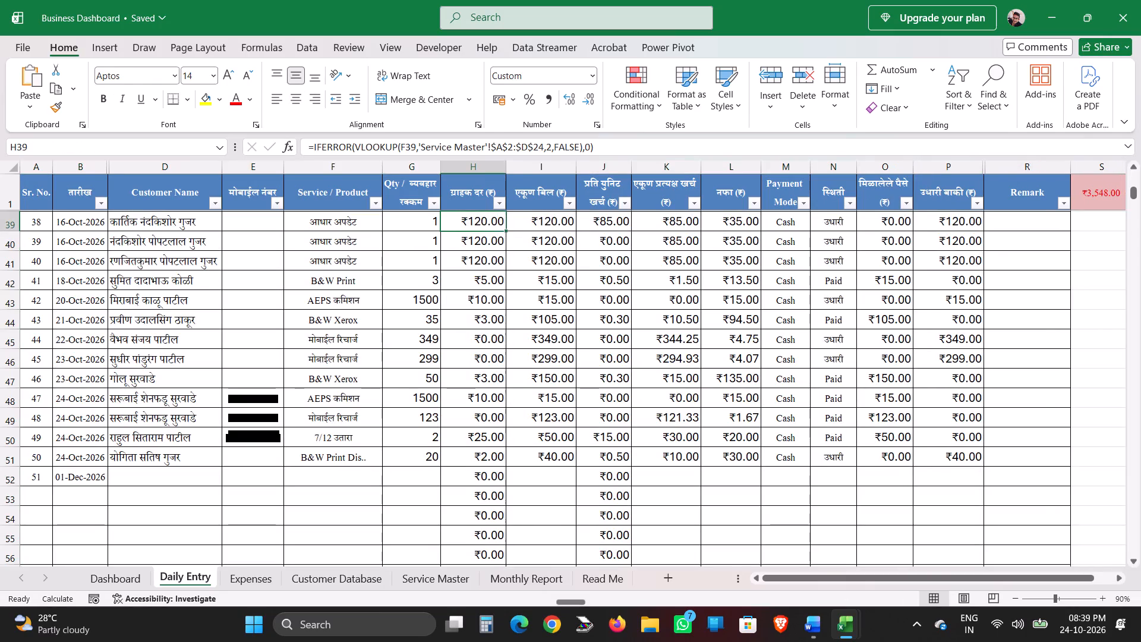
pyautogui.click(912, 171)
pyautogui.click(907, 171)
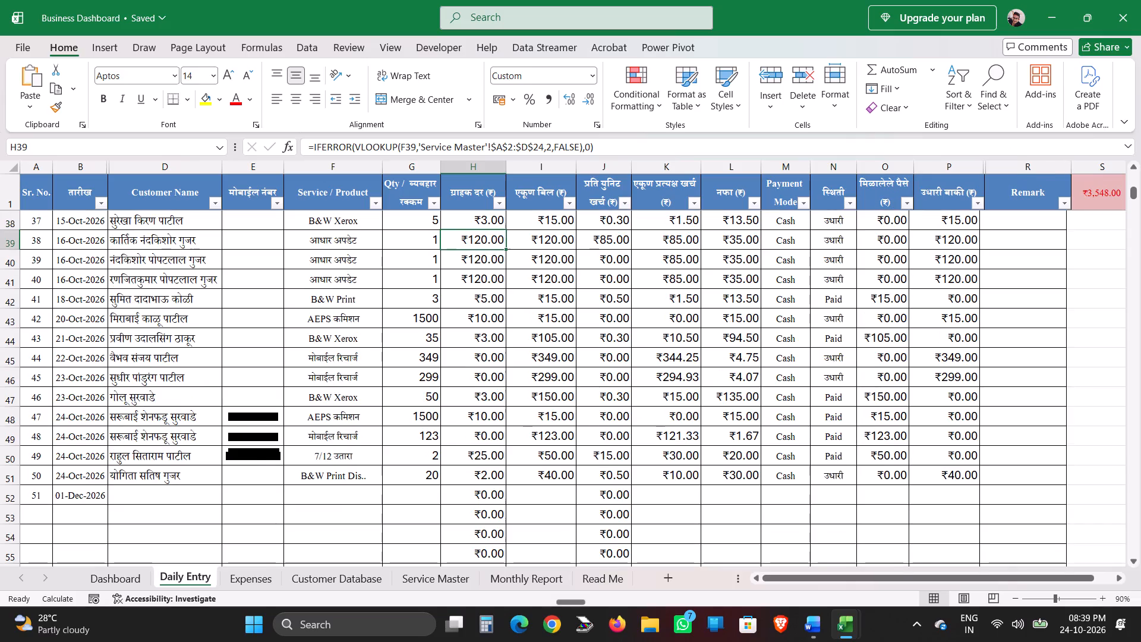
# Autofit the width of the स्थिती column (N).
pyautogui.doubleClick(852, 171)
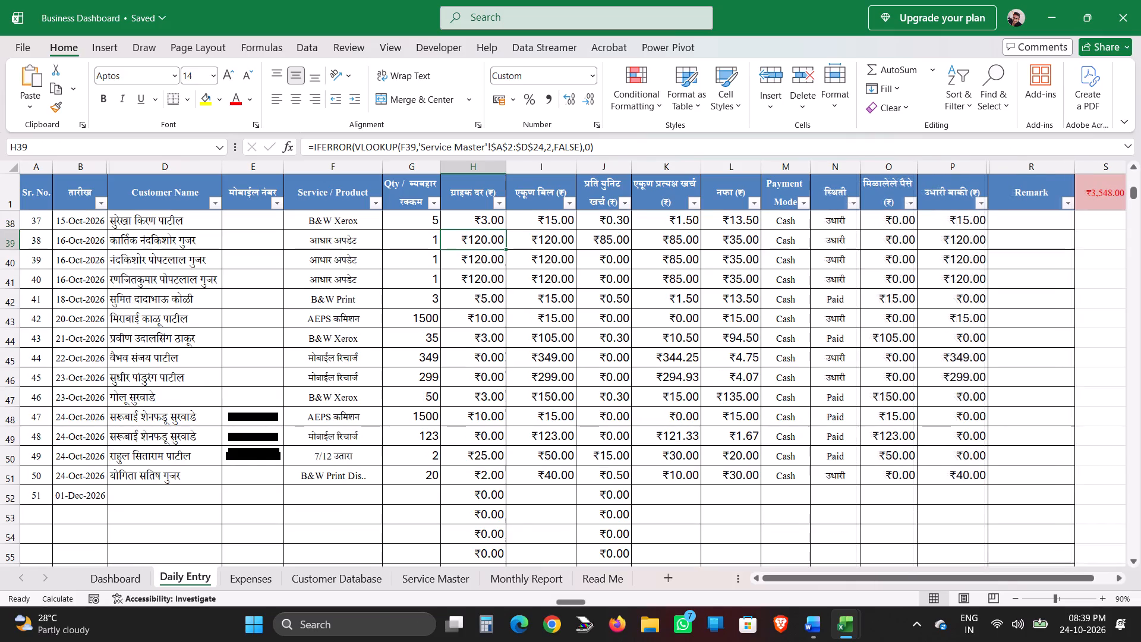
# Narrow the उधारी बाकी (₹) column (P) slightly, keeping its heading on one line.
pyautogui.click(985, 168)
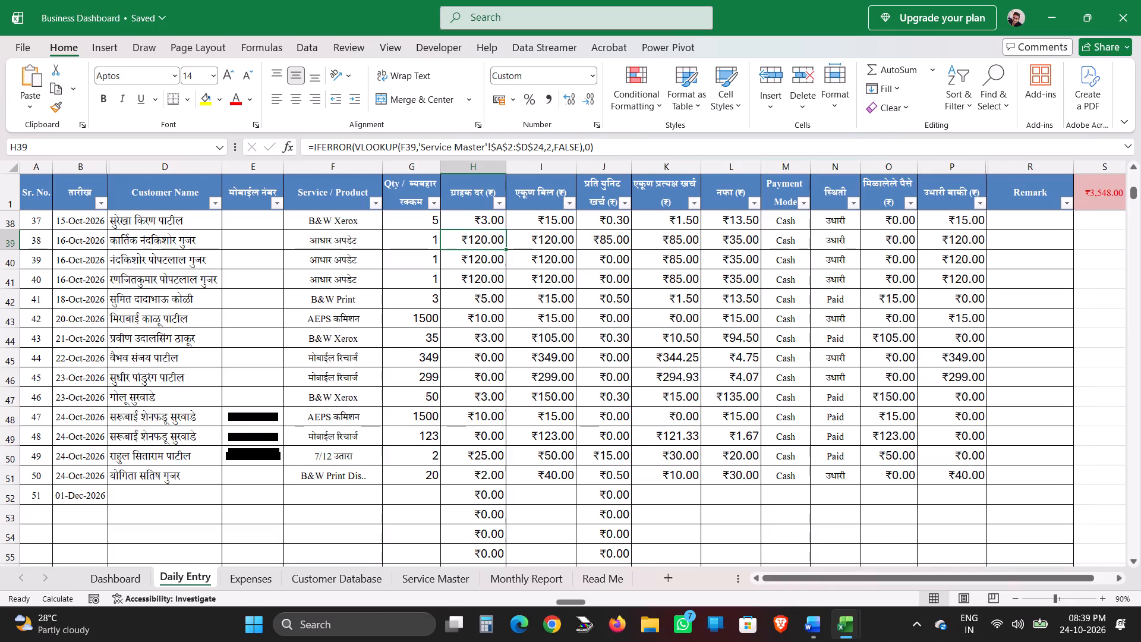
pyautogui.click(984, 168)
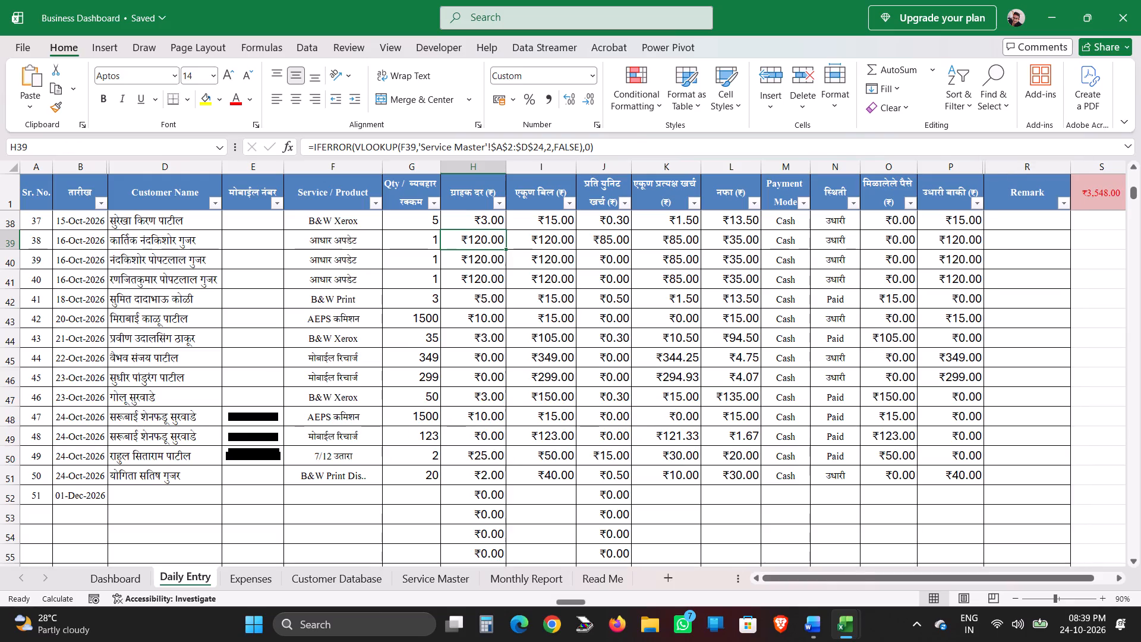
# Narrow the एकूण प्रत्यक्ष खर्च (₹) column (K) so खर्च (₹) wraps onto the heading's second line.
pyautogui.moveTo(698, 167); pyautogui.dragTo(694, 165)
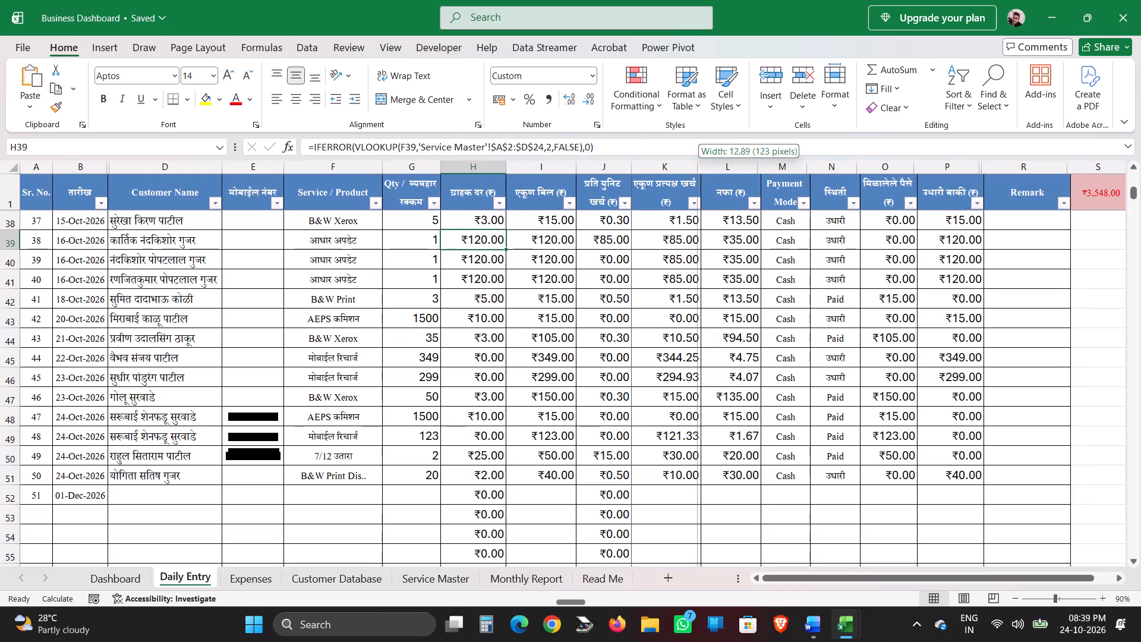
pyautogui.moveTo(694, 165); pyautogui.dragTo(692, 164)
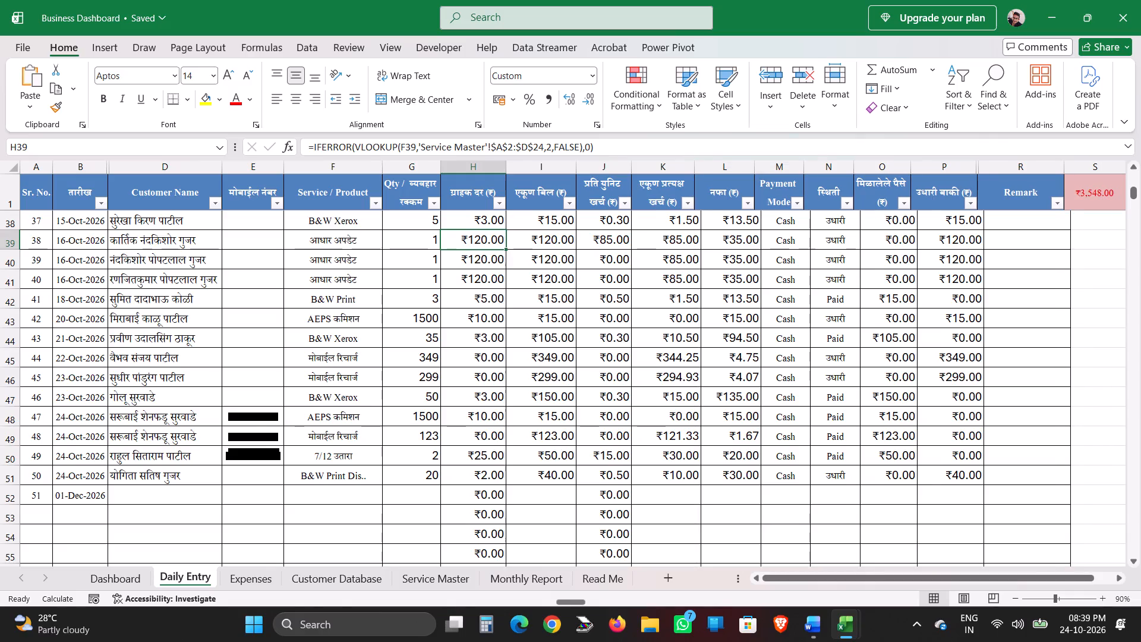
pyautogui.click(692, 164)
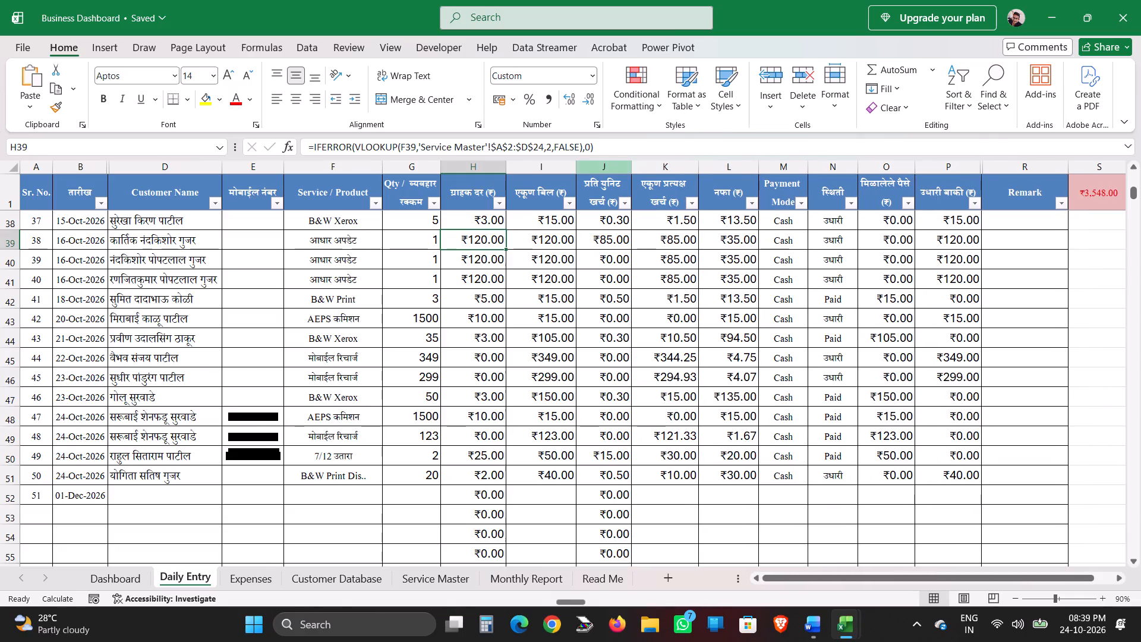
# Narrow the Qty / व्यवहार रक्कम column (G) slightly so its heading breaks after Qty /.
pyautogui.click(440, 170)
pyautogui.moveTo(438, 169); pyautogui.dragTo(432, 167)
pyautogui.click(432, 167)
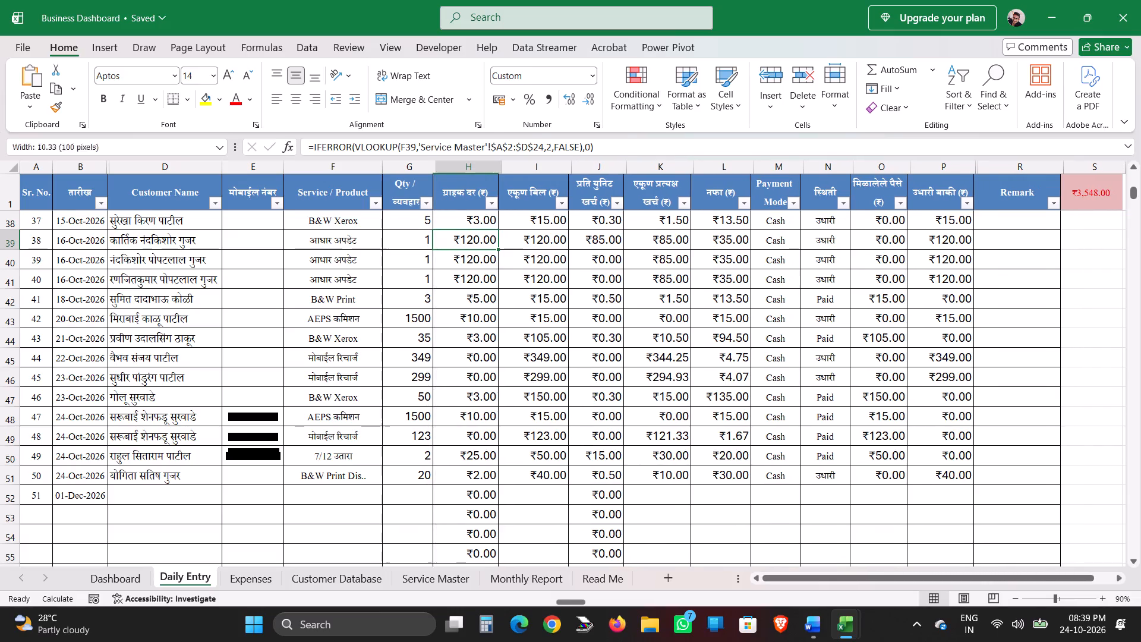
pyautogui.click(435, 168)
pyautogui.click(436, 168)
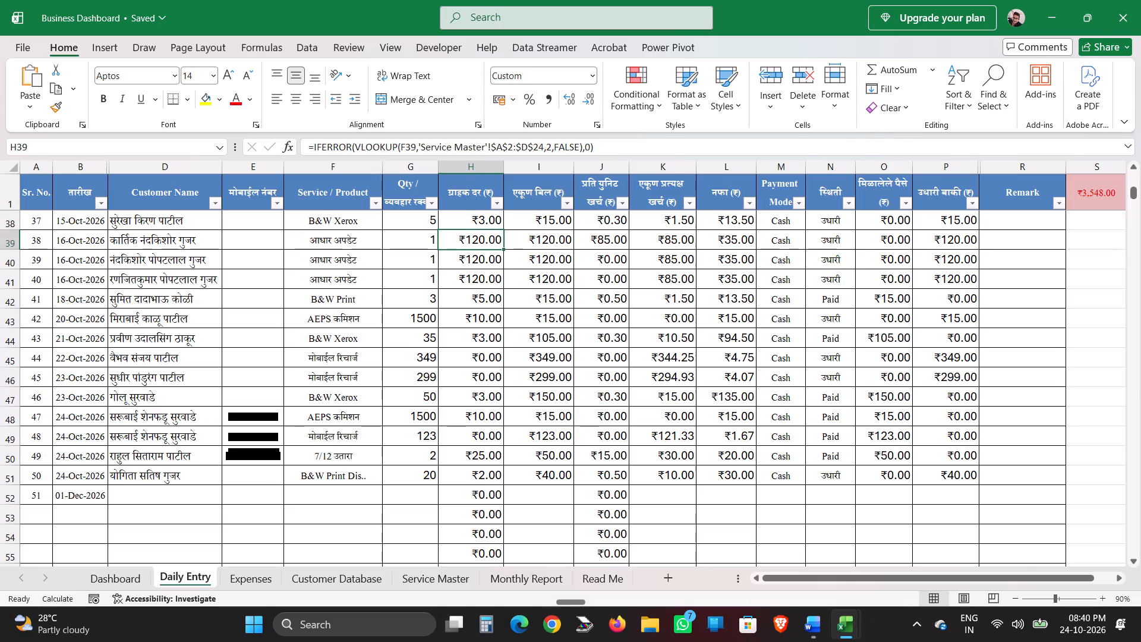
# Narrow the Remark column (R) slightly.
pyautogui.click(1068, 163)
pyautogui.click(1043, 219)
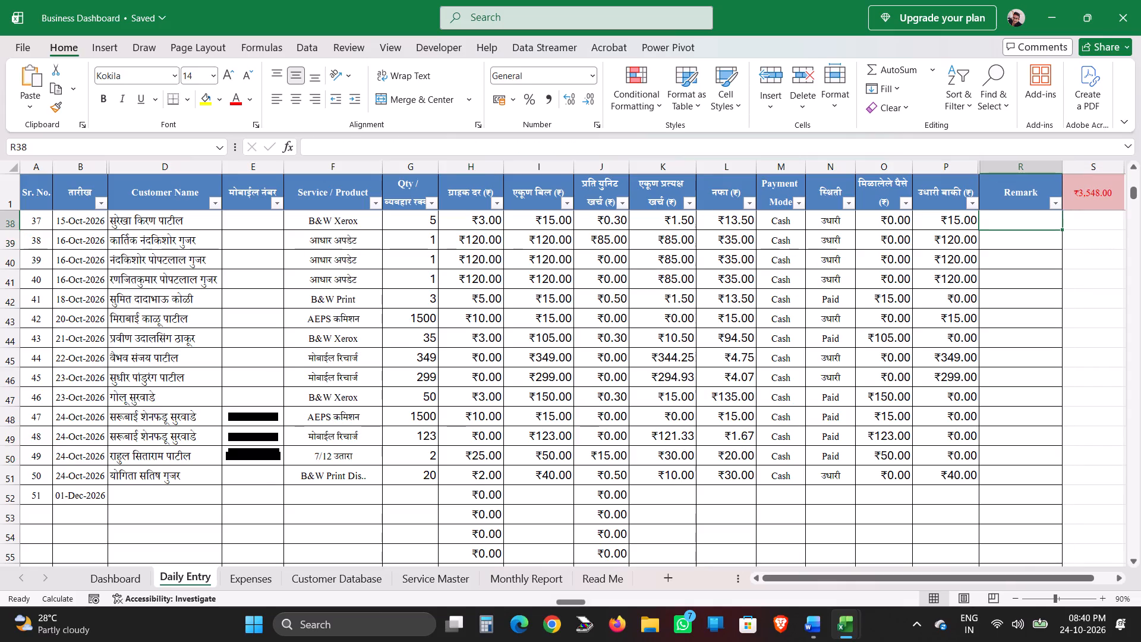
# Review the Daily Entry rows, checking the Remark entry in row 26 and the first rows below the filled entries.
pyautogui.scroll(5, 432, 416)
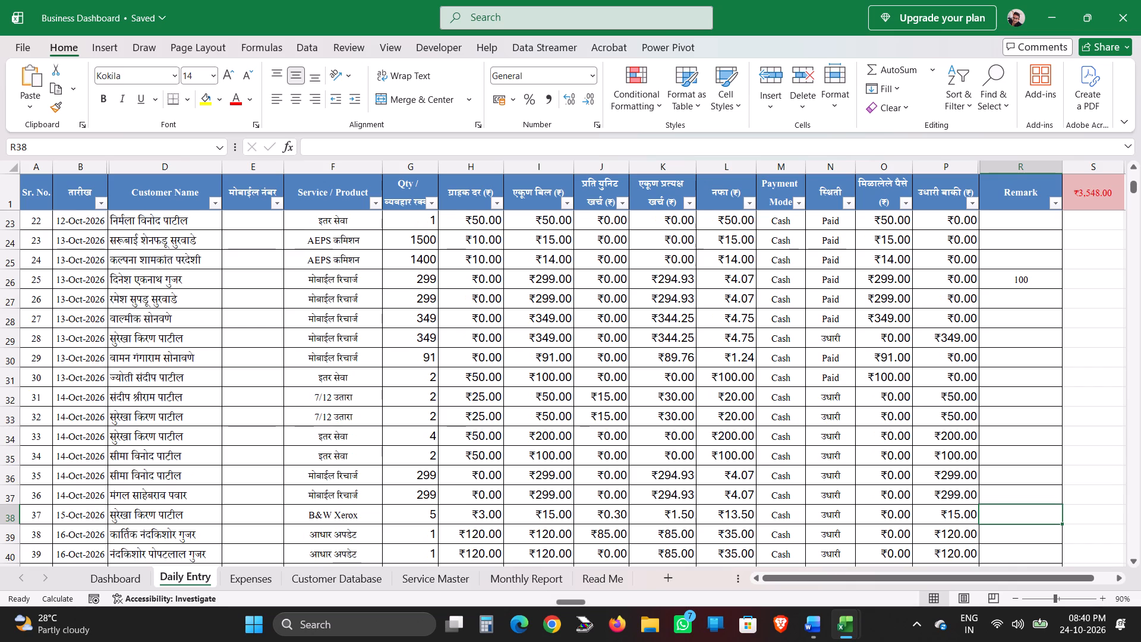
pyautogui.scroll(4, 432, 416)
pyautogui.scroll(-2, 432, 416)
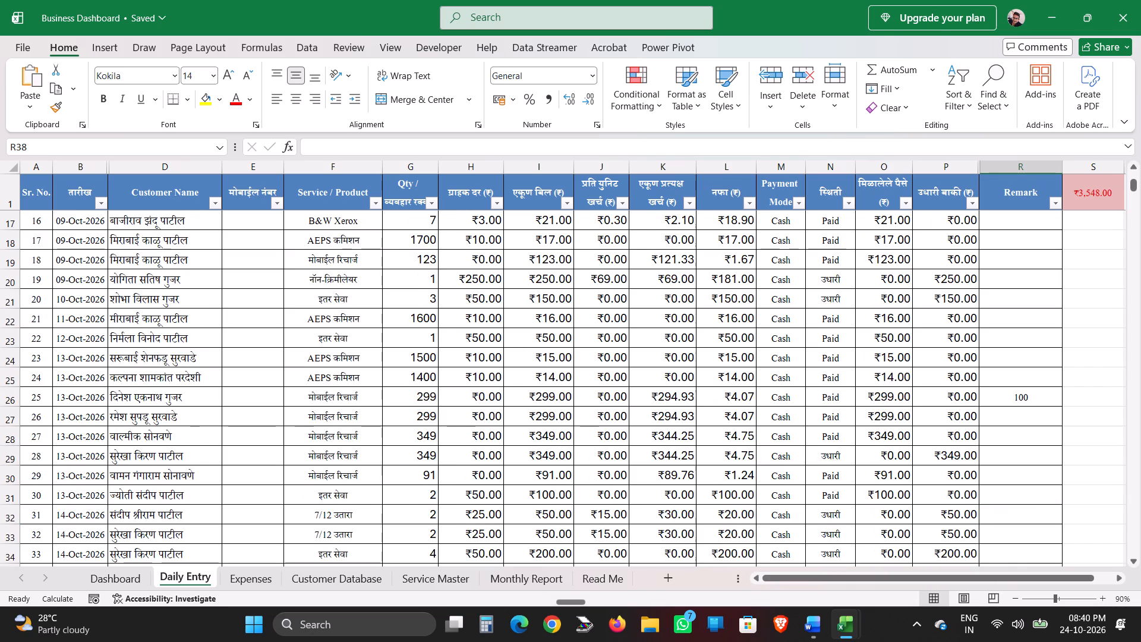
pyautogui.click(1016, 399)
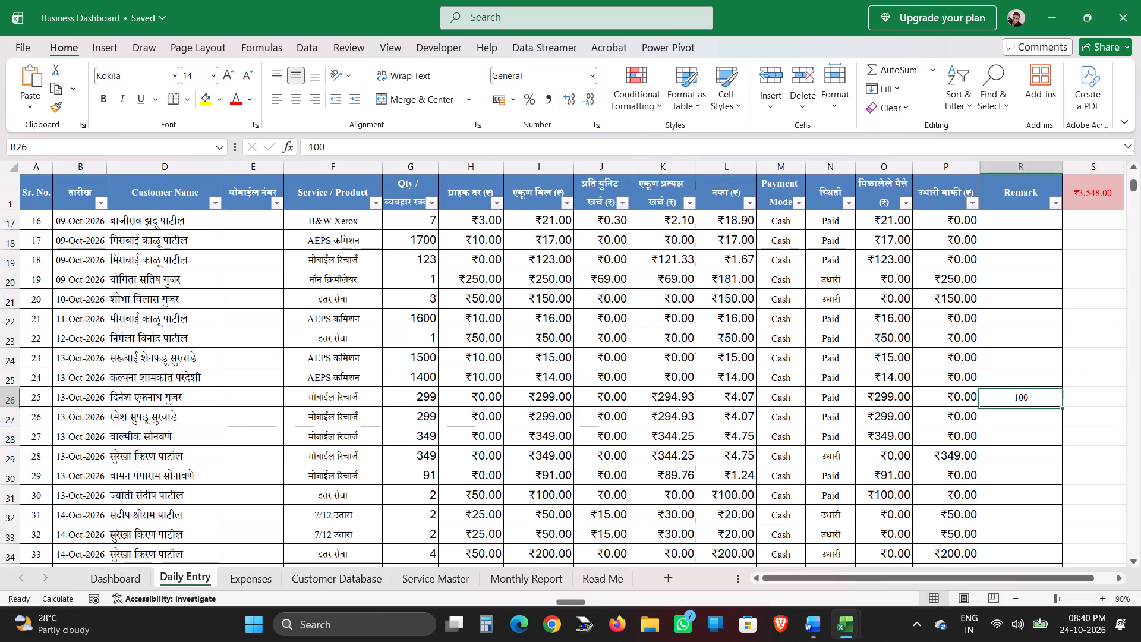
pyautogui.scroll(-6, 486, 376)
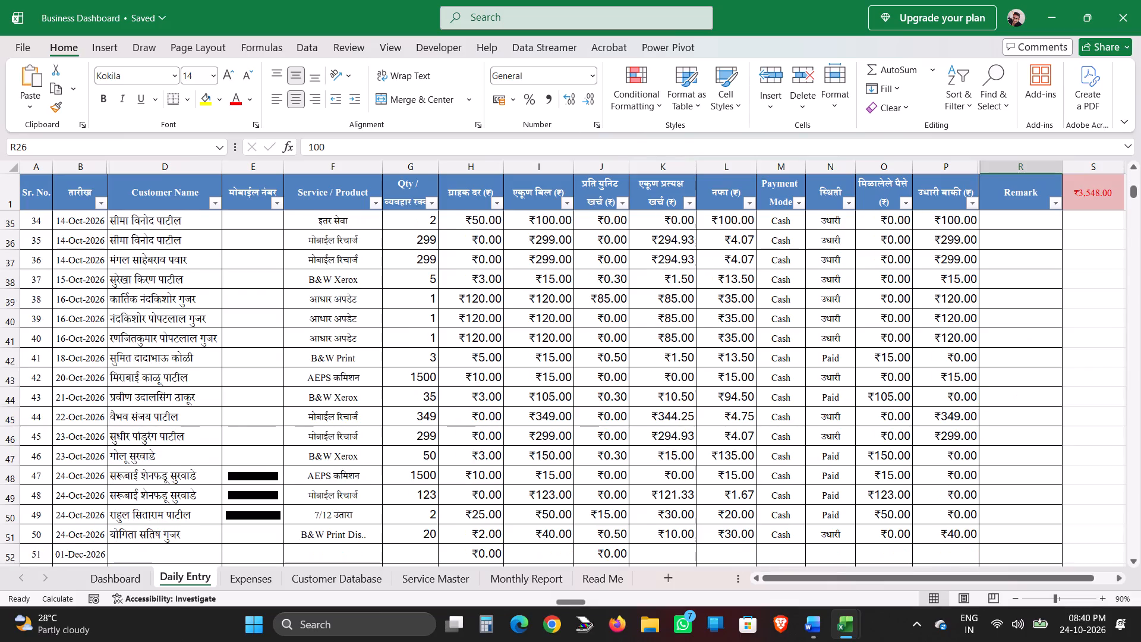
pyautogui.scroll(-3, 486, 376)
pyautogui.click(415, 392)
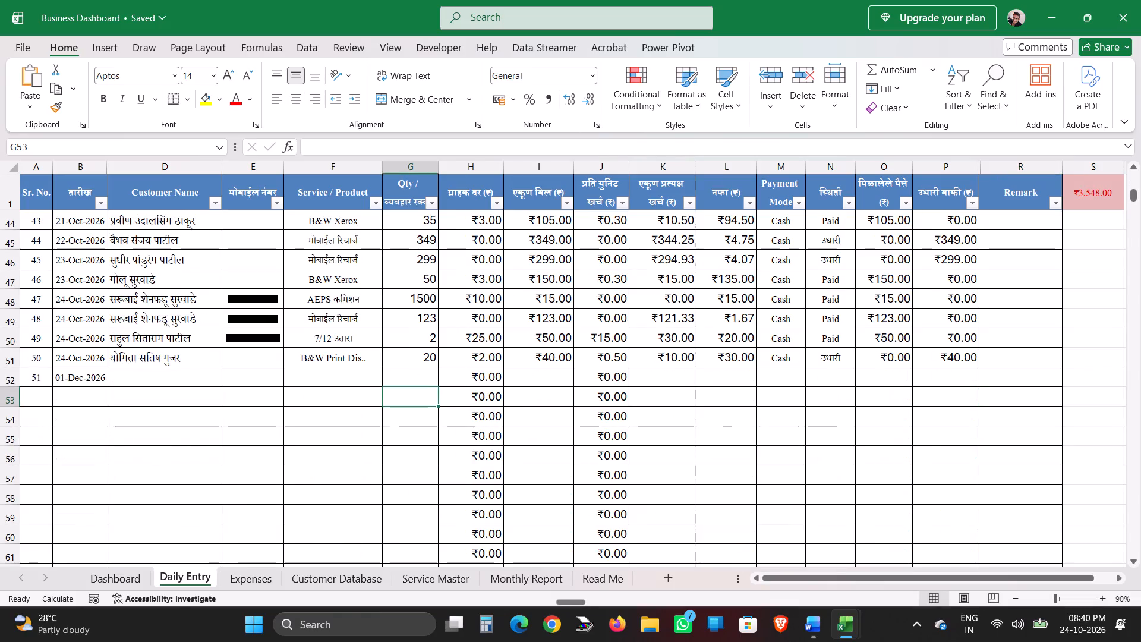
pyautogui.click(359, 379)
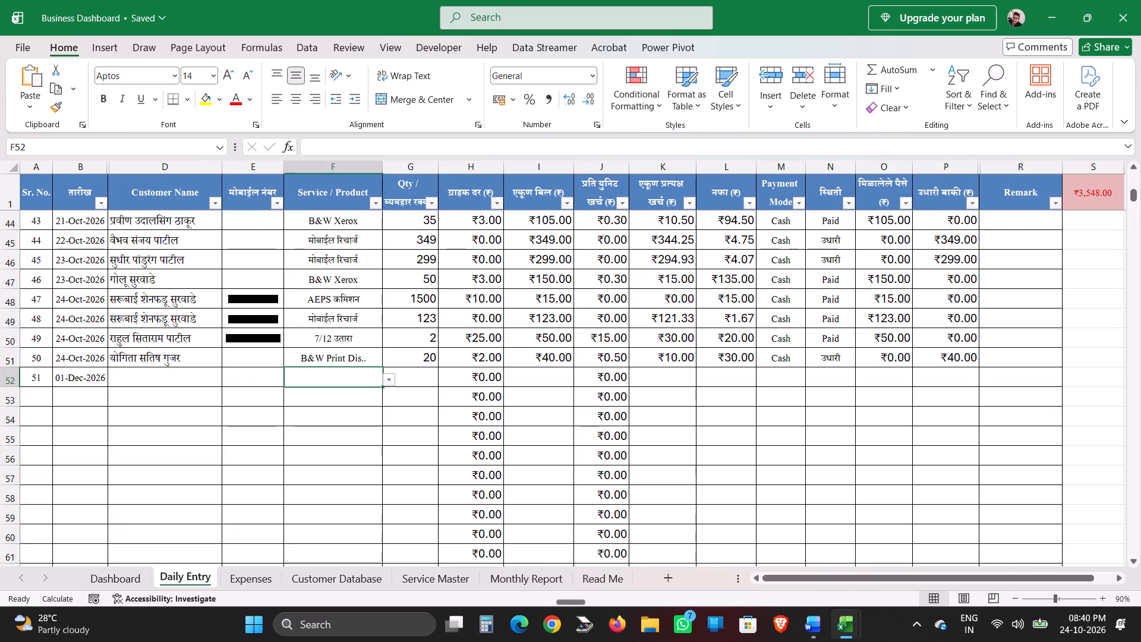
# Replace the date in cell B52 with 0, and then clear the cell.
pyautogui.click(87, 370)
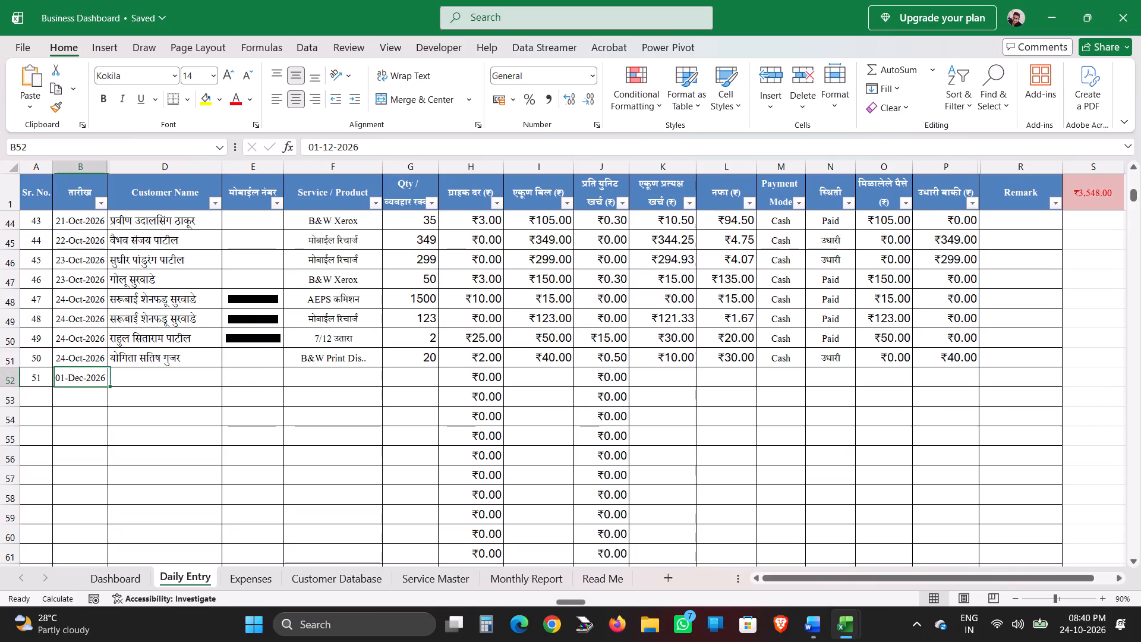
pyautogui.press('0')
pyautogui.press('Return')
pyautogui.press('Up')
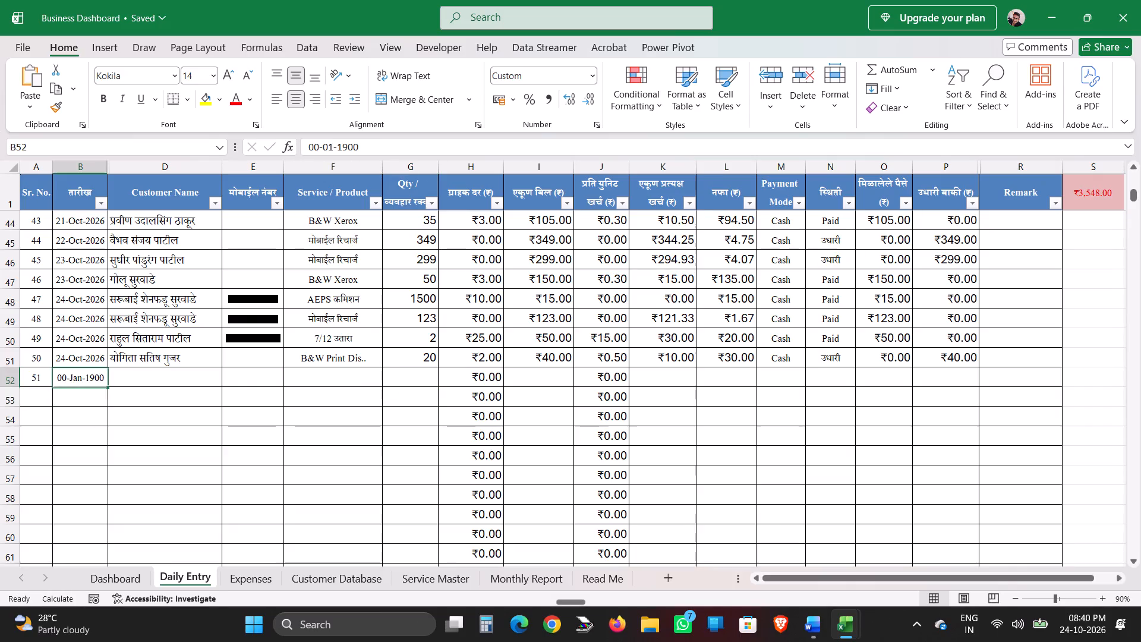
pyautogui.press('Delete')
pyautogui.press('Return')
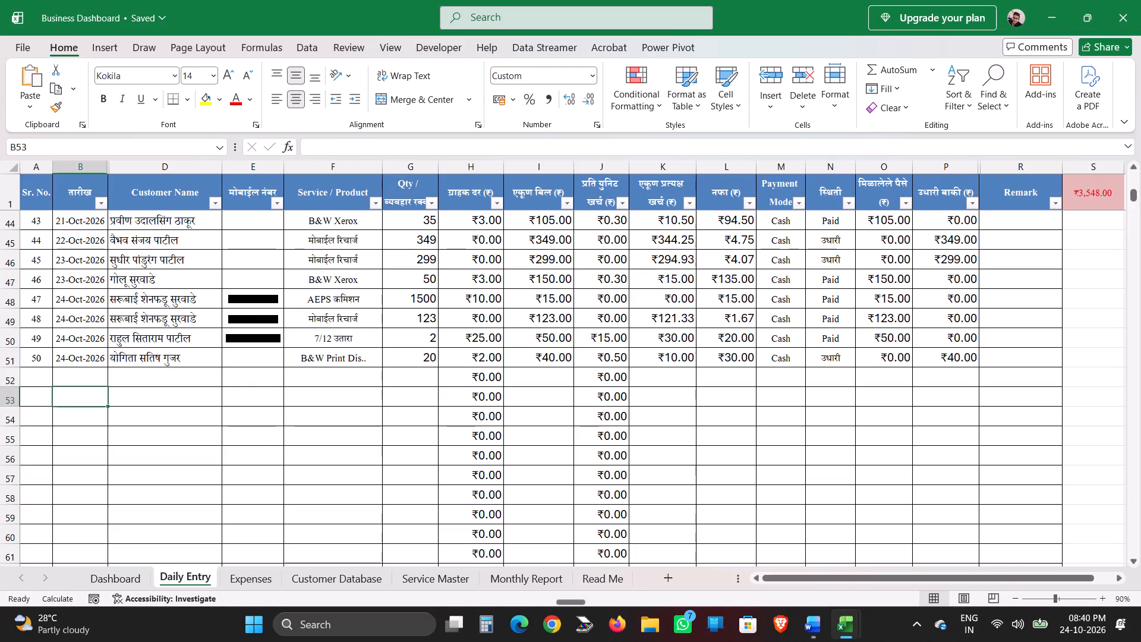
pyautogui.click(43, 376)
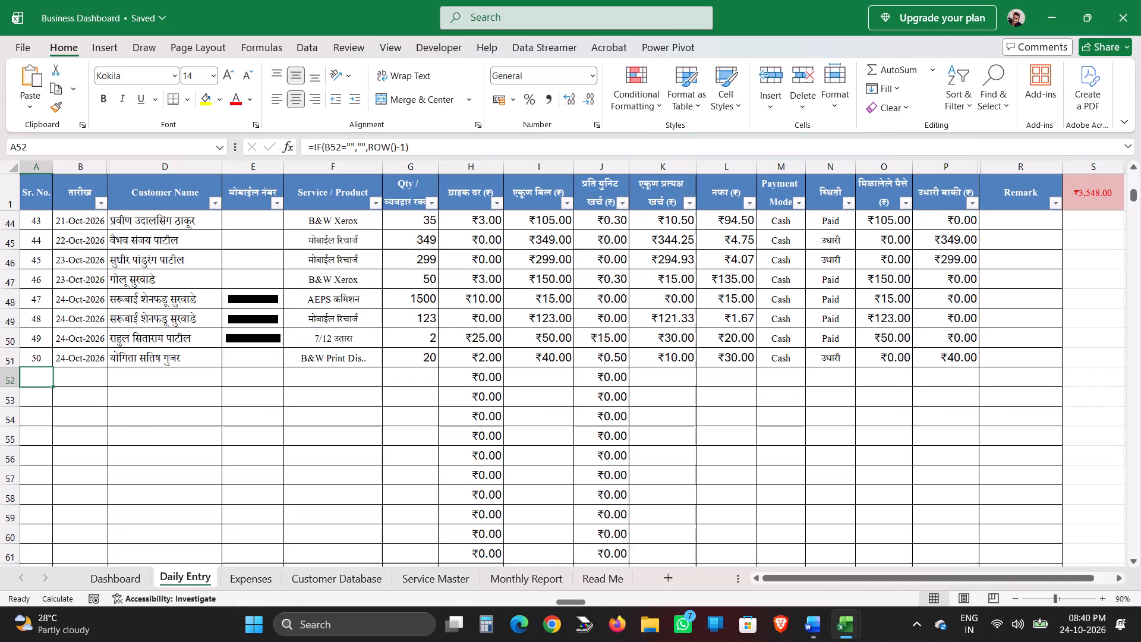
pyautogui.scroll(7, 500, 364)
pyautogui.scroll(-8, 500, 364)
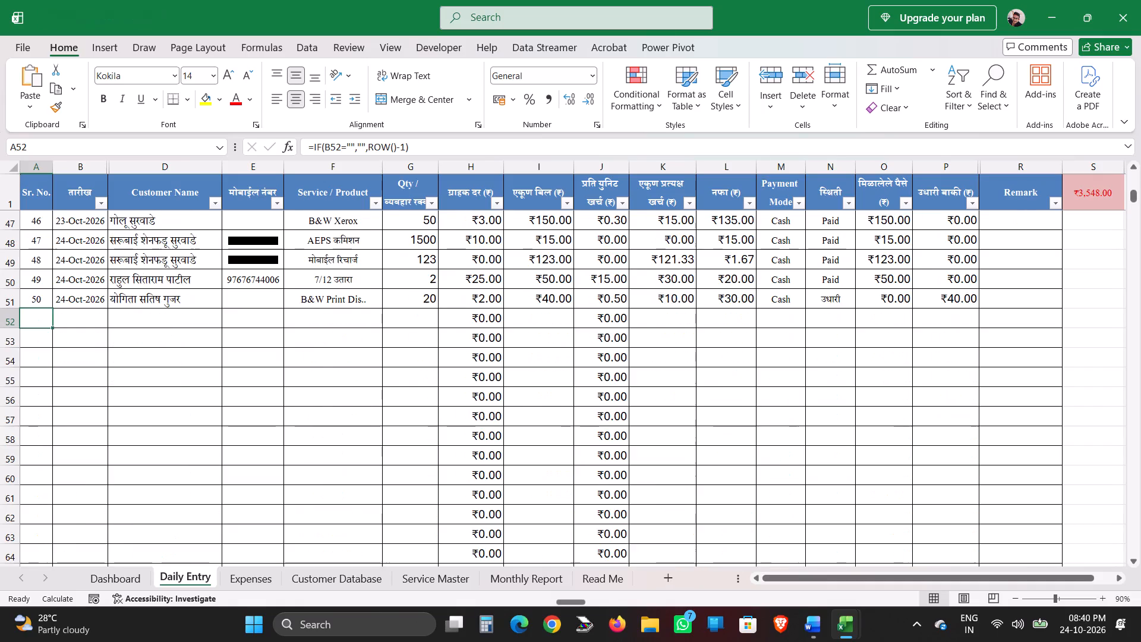
# Lighten the fill of the outstanding total cell S1 to the palest red theme tint.
pyautogui.click(1102, 198)
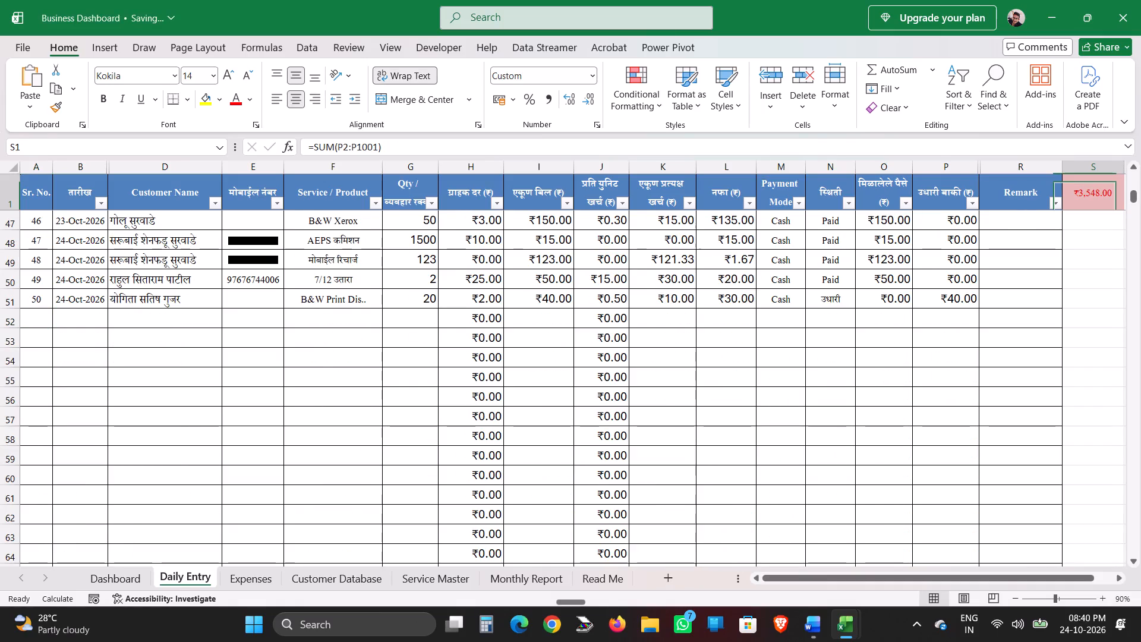
pyautogui.click(221, 103)
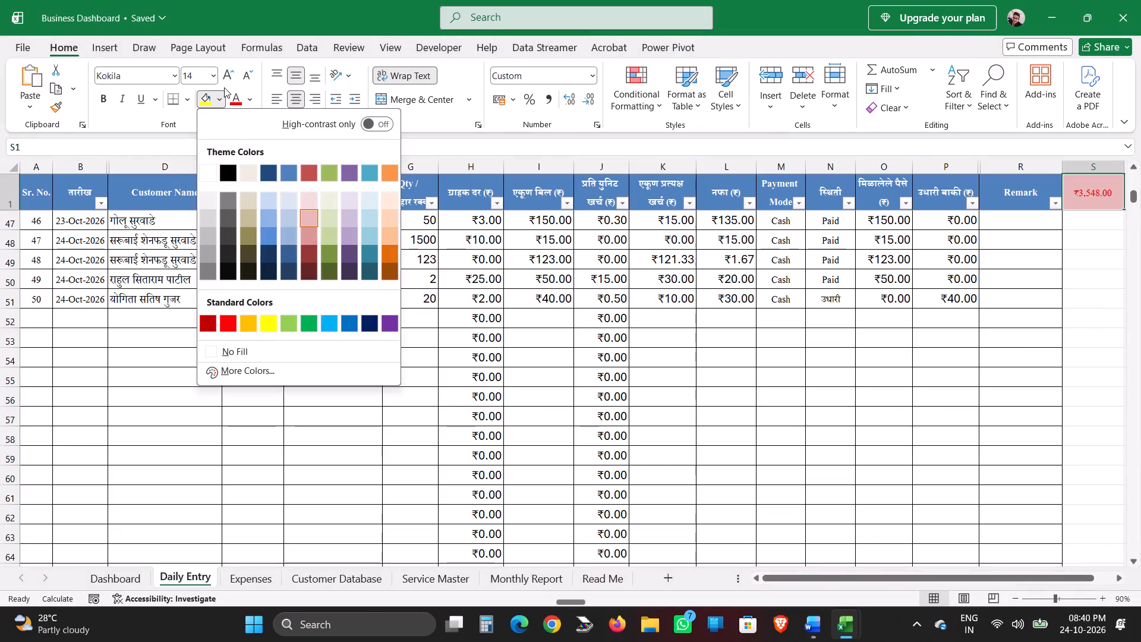
pyautogui.click(258, 102)
pyautogui.click(253, 99)
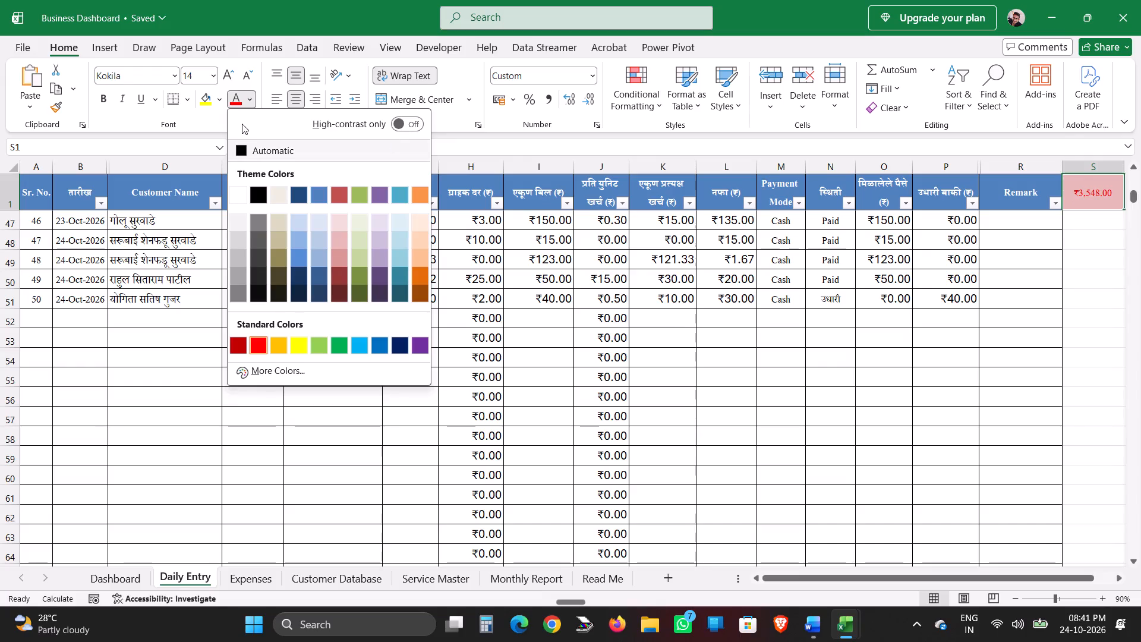
pyautogui.click(218, 97)
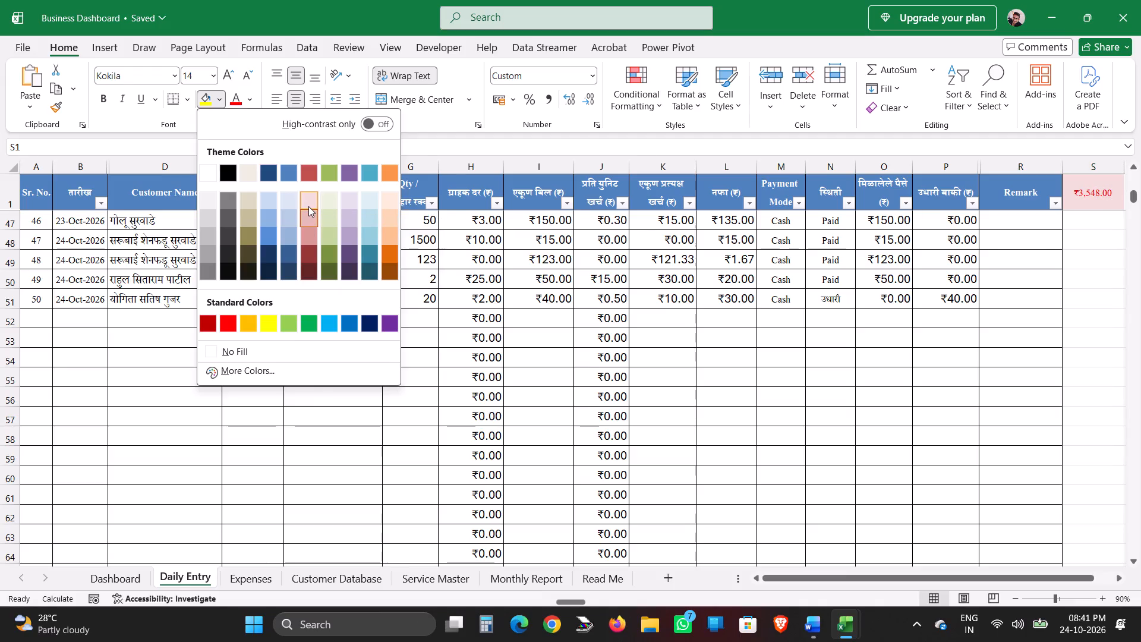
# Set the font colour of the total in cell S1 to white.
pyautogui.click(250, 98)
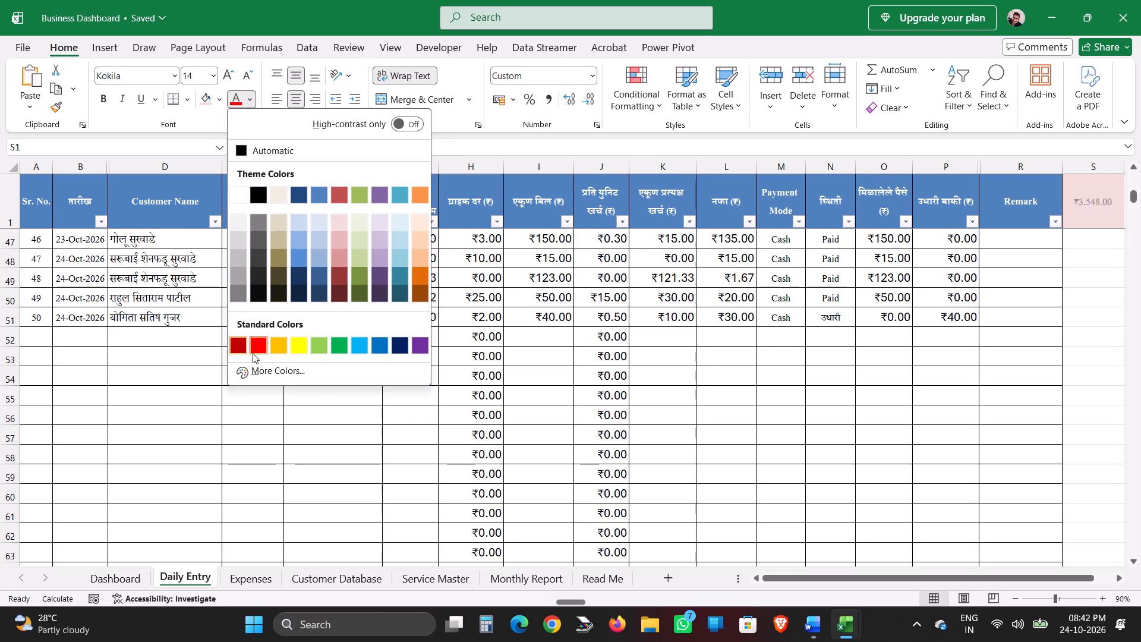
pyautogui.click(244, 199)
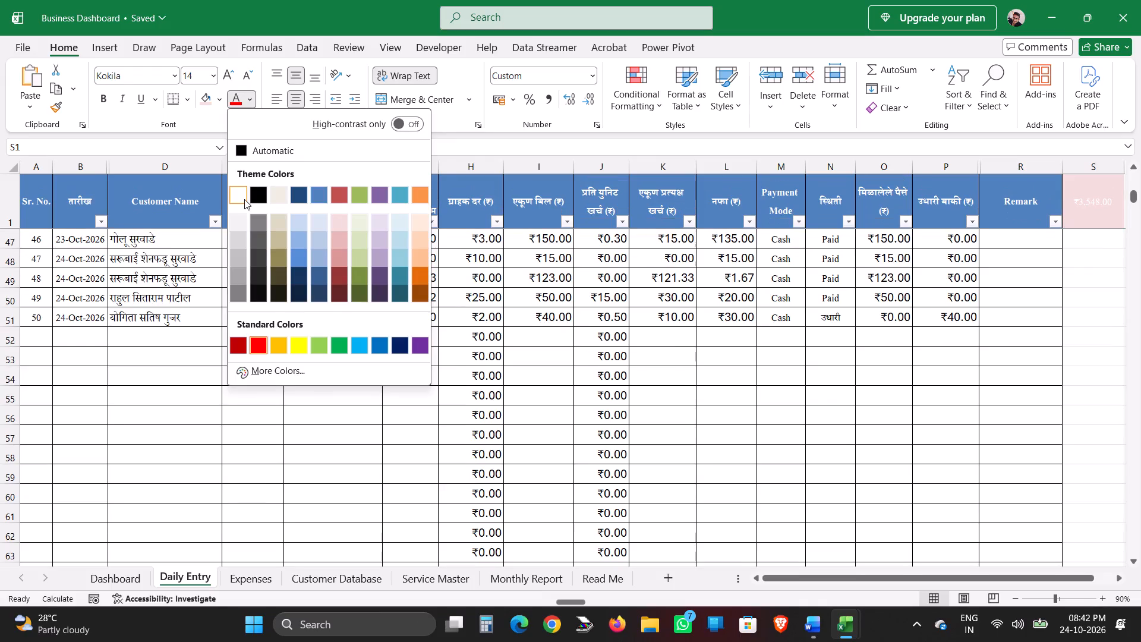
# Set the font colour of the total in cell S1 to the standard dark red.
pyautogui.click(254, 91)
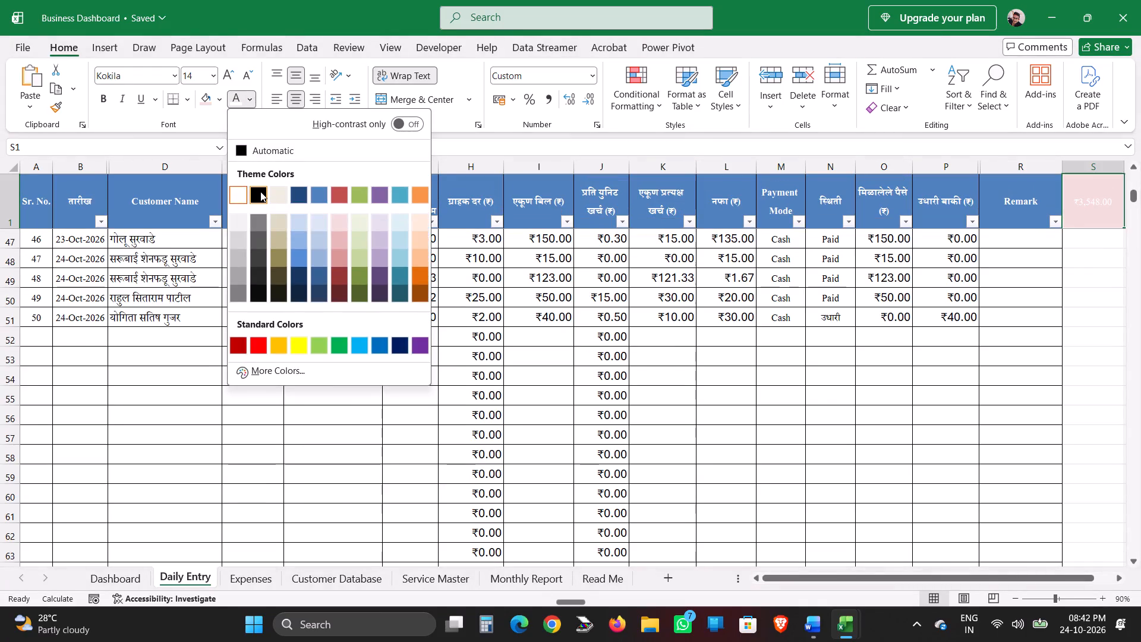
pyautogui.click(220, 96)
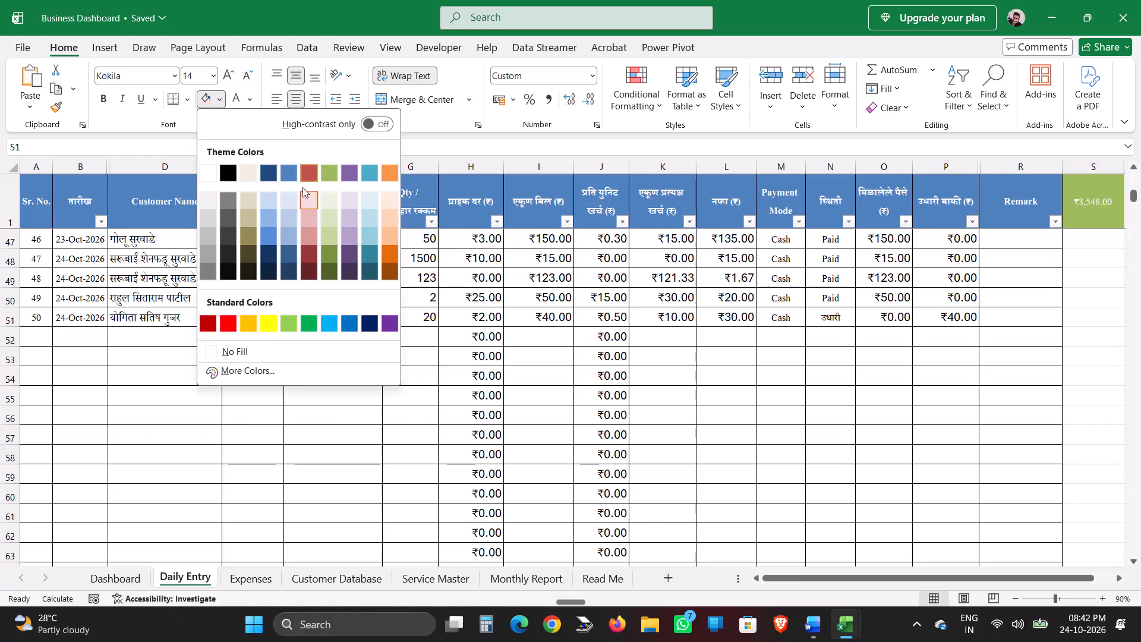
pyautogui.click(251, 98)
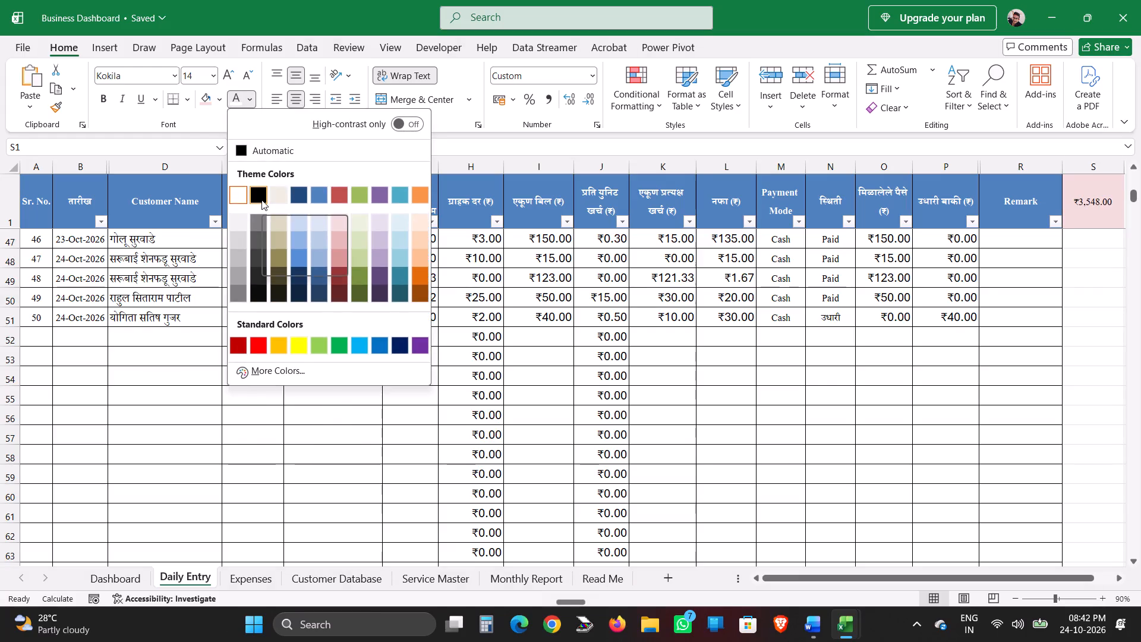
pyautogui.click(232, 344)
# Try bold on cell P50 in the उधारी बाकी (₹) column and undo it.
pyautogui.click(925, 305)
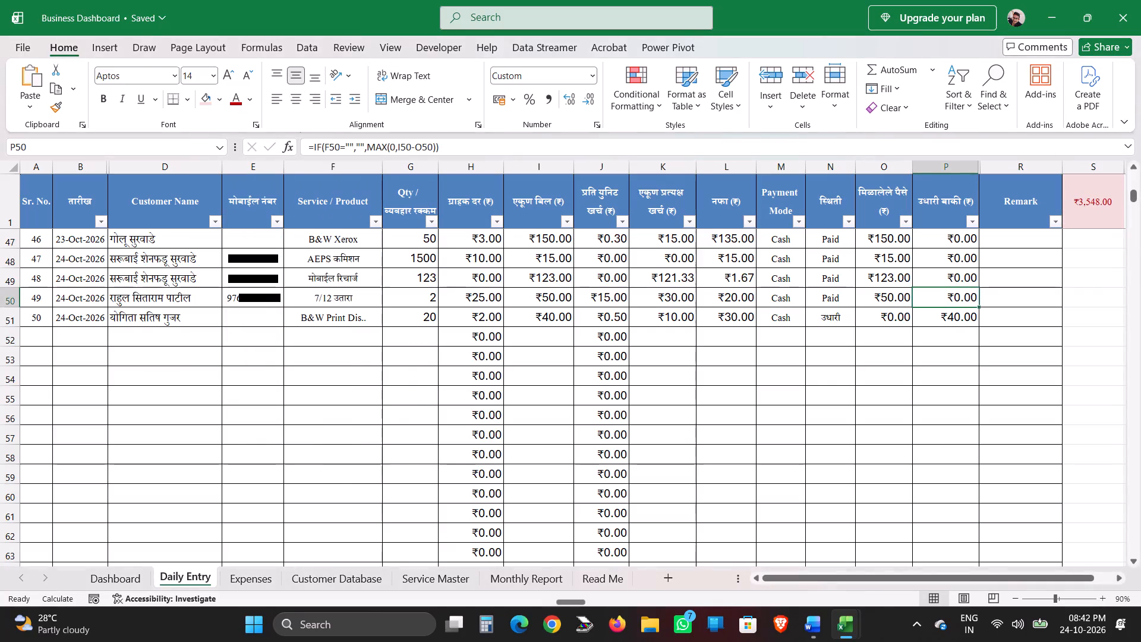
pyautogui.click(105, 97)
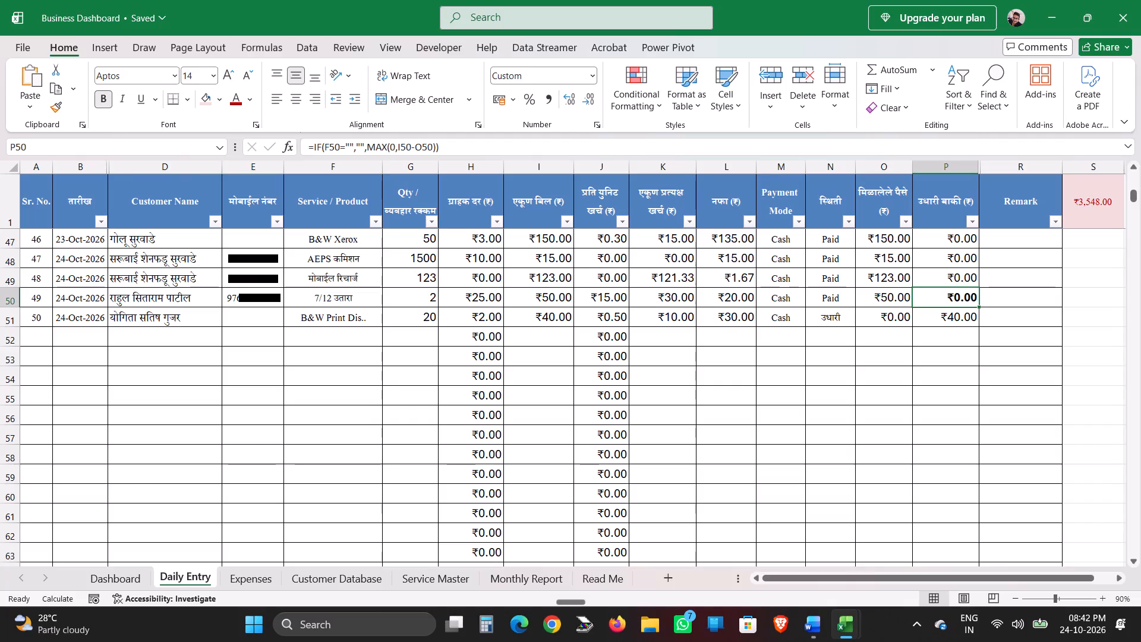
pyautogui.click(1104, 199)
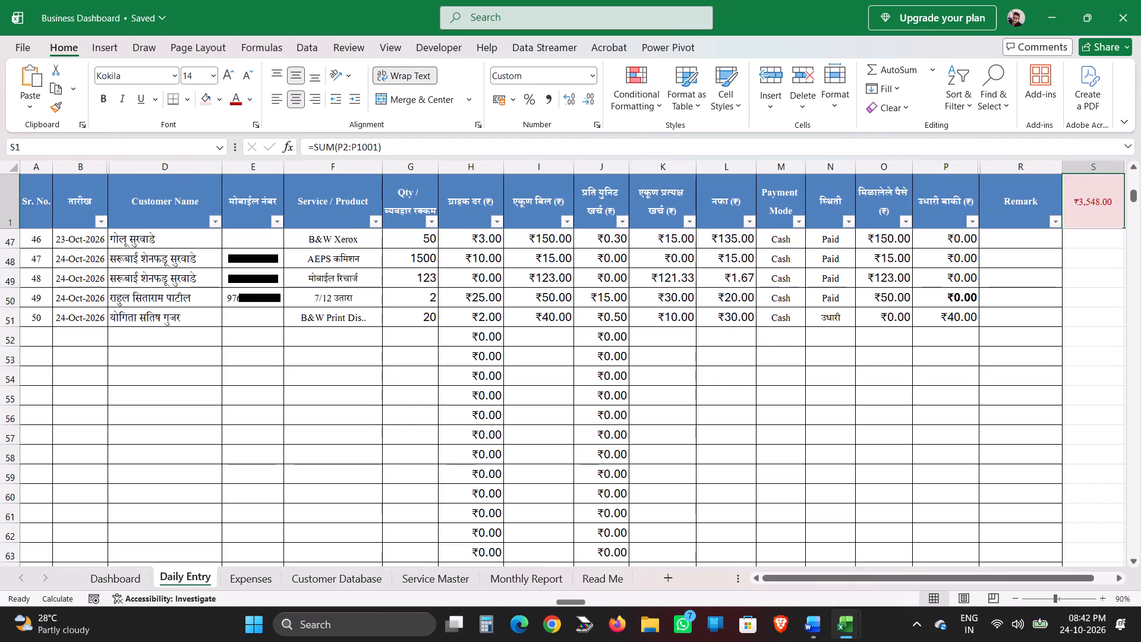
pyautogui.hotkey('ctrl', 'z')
# Make the total in cell S1 bold and increase its font size to 16.
pyautogui.click(1101, 207)
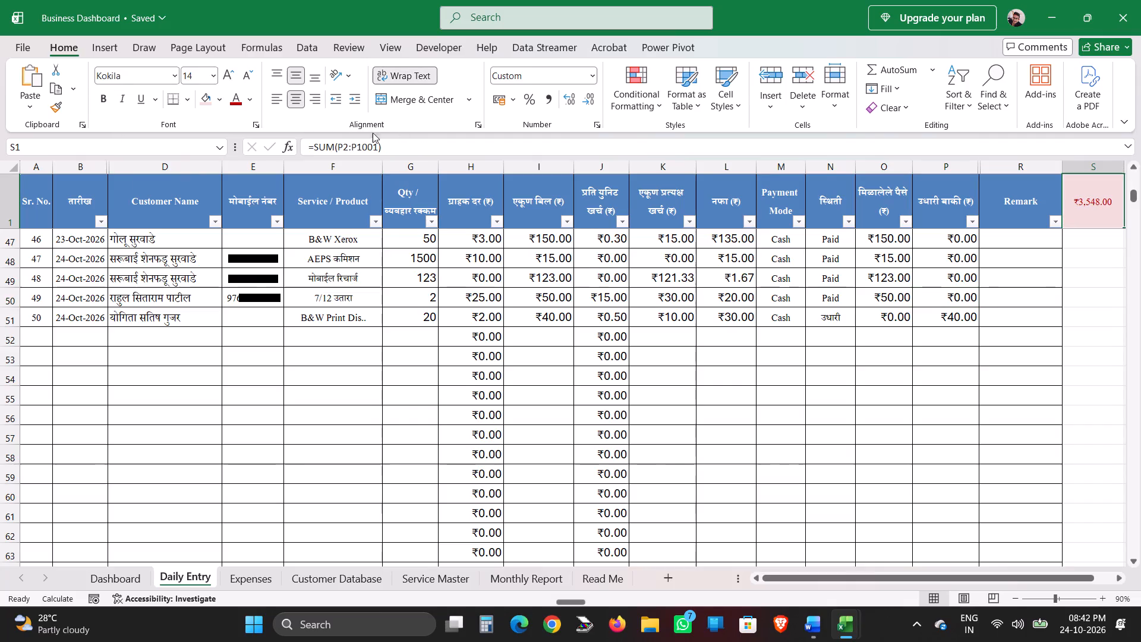
pyautogui.click(102, 104)
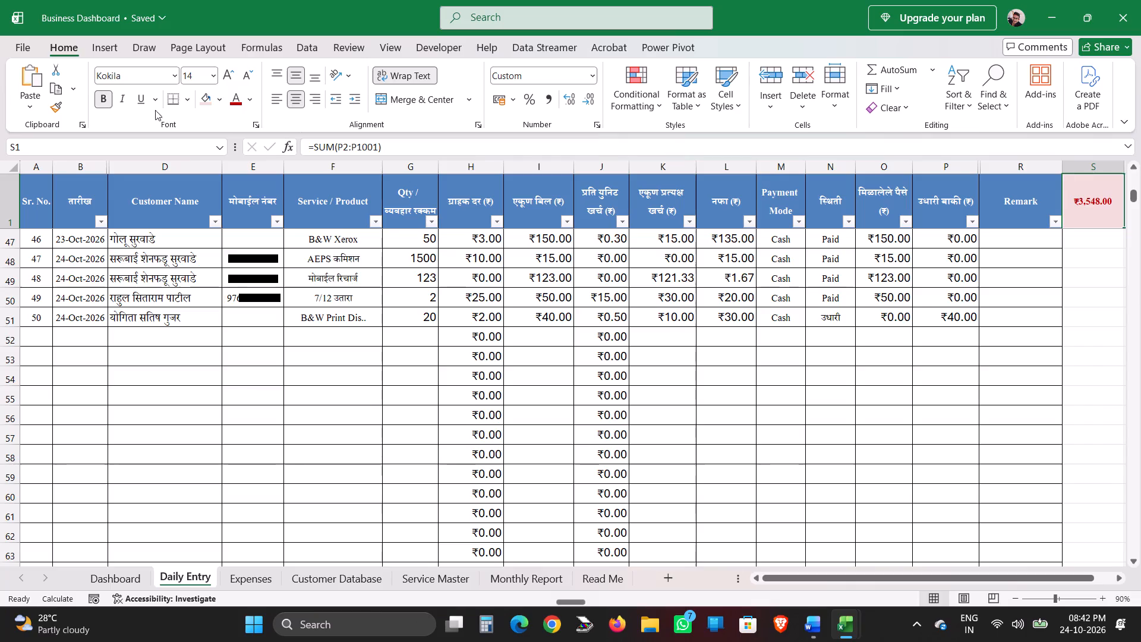
pyautogui.click(228, 78)
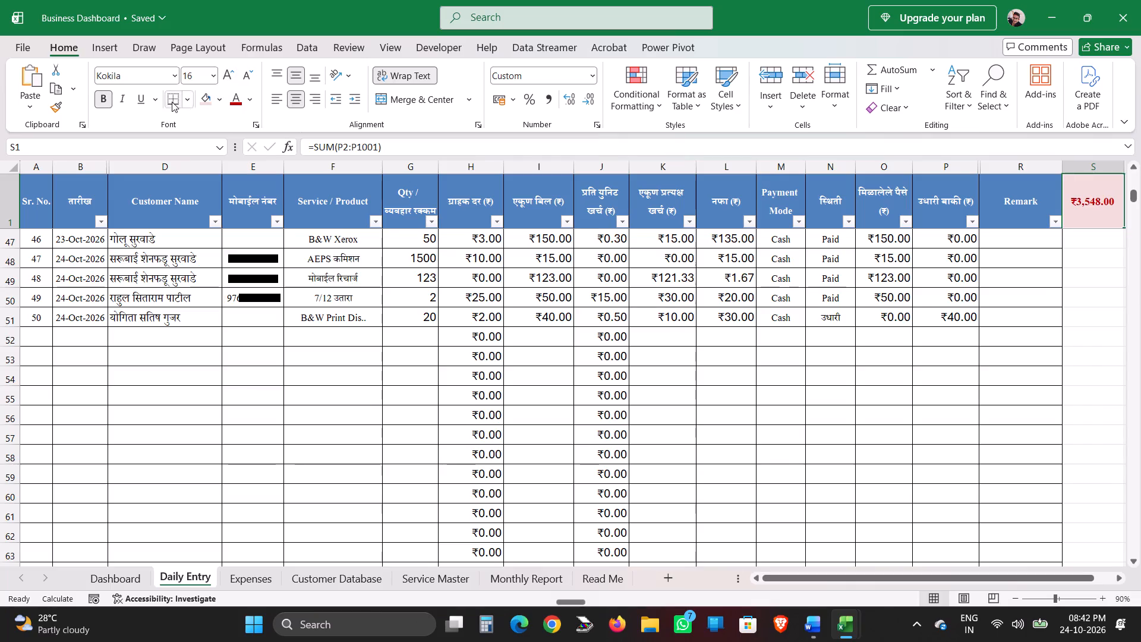
# Change the font of the total in cell S1 to Aptos.
pyautogui.click(173, 76)
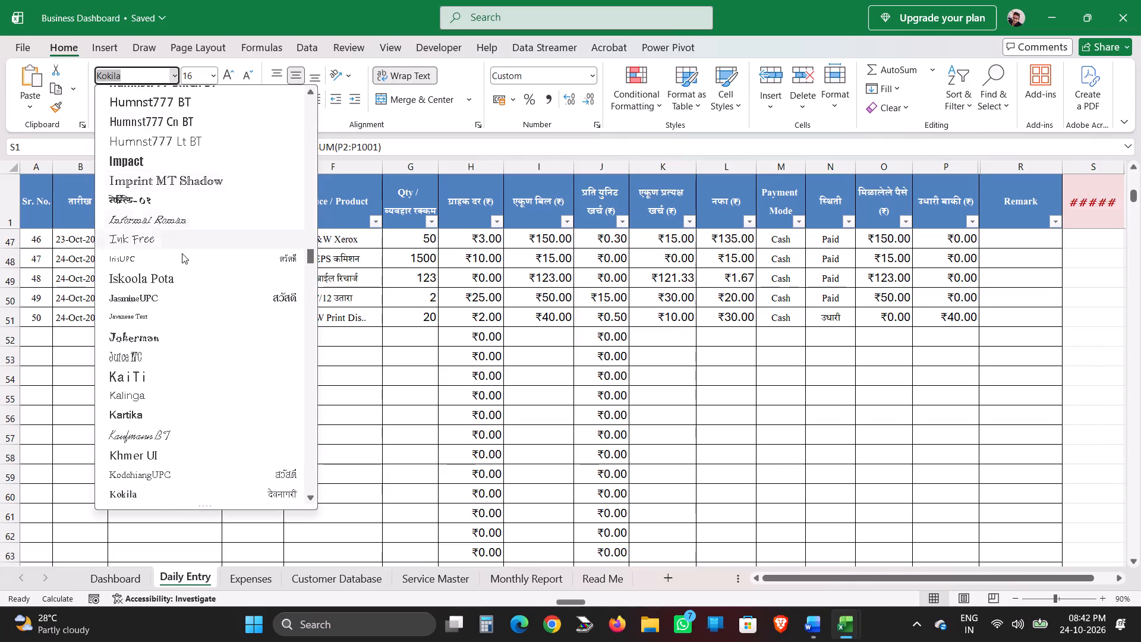
pyautogui.scroll(13, 182, 253)
pyautogui.scroll(16, 182, 253)
pyautogui.scroll(16, 182, 253)
pyautogui.scroll(16, 182, 253)
pyautogui.scroll(16, 182, 253)
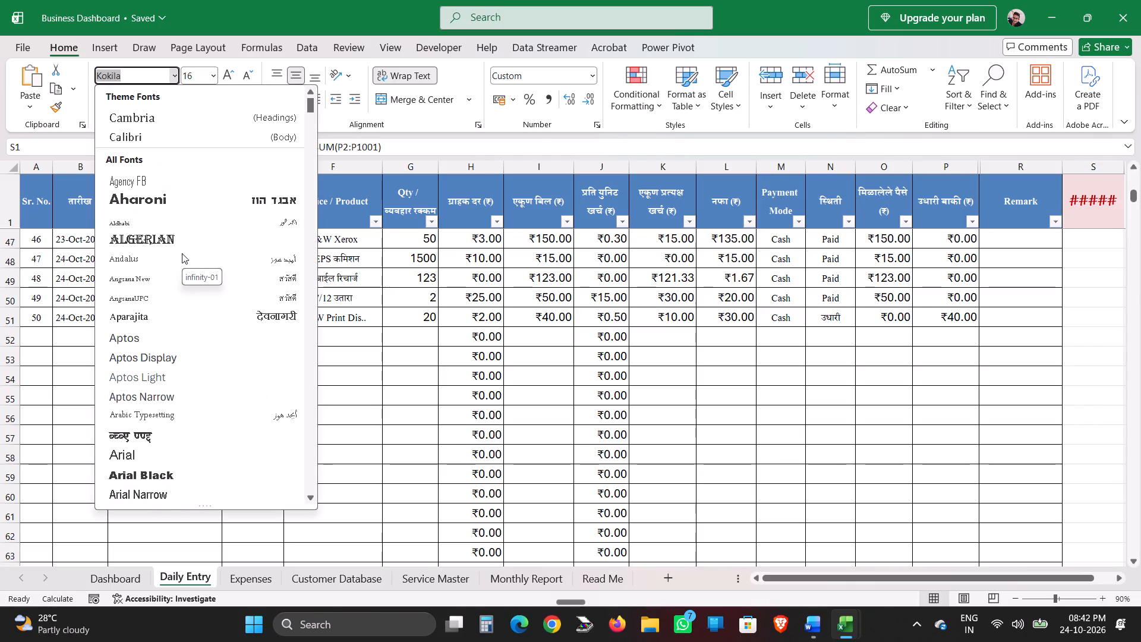
pyautogui.click(160, 330)
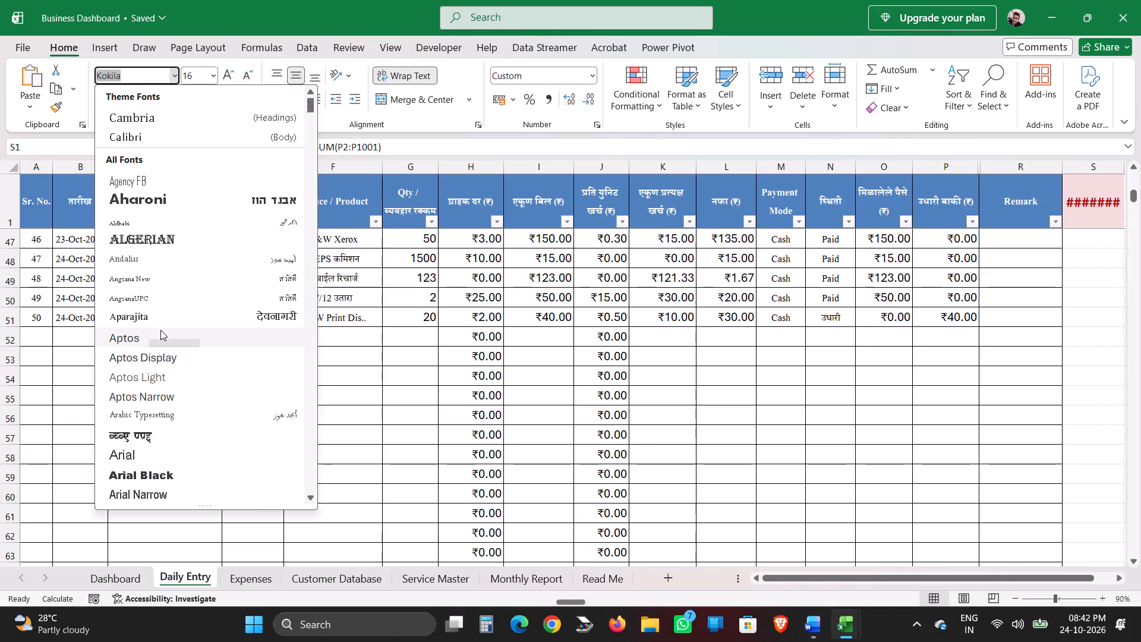
# Reduce the font size of the total in cell S1 to 14.
pyautogui.click(247, 74)
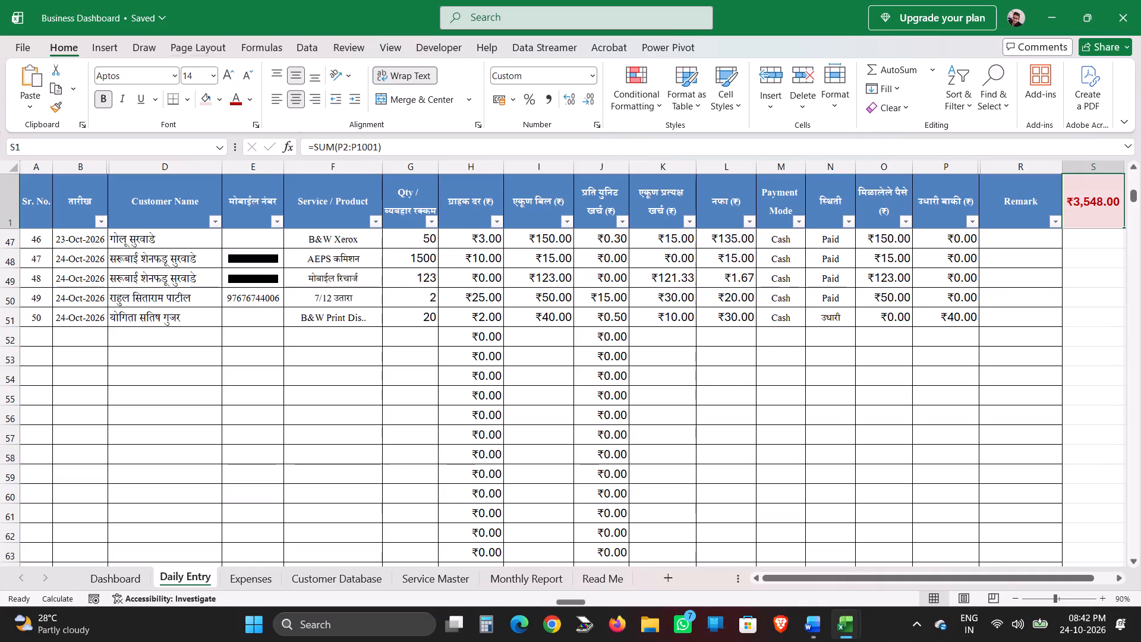
# Set the font colour of the total in cell S1 to the standard bright red.
pyautogui.click(246, 100)
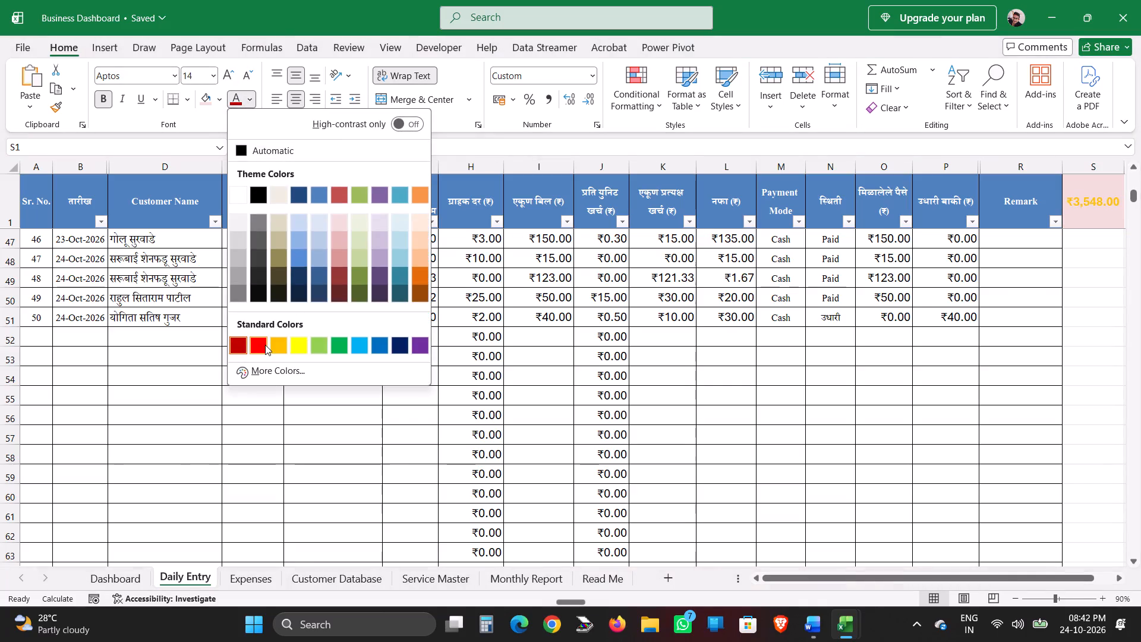
pyautogui.click(261, 345)
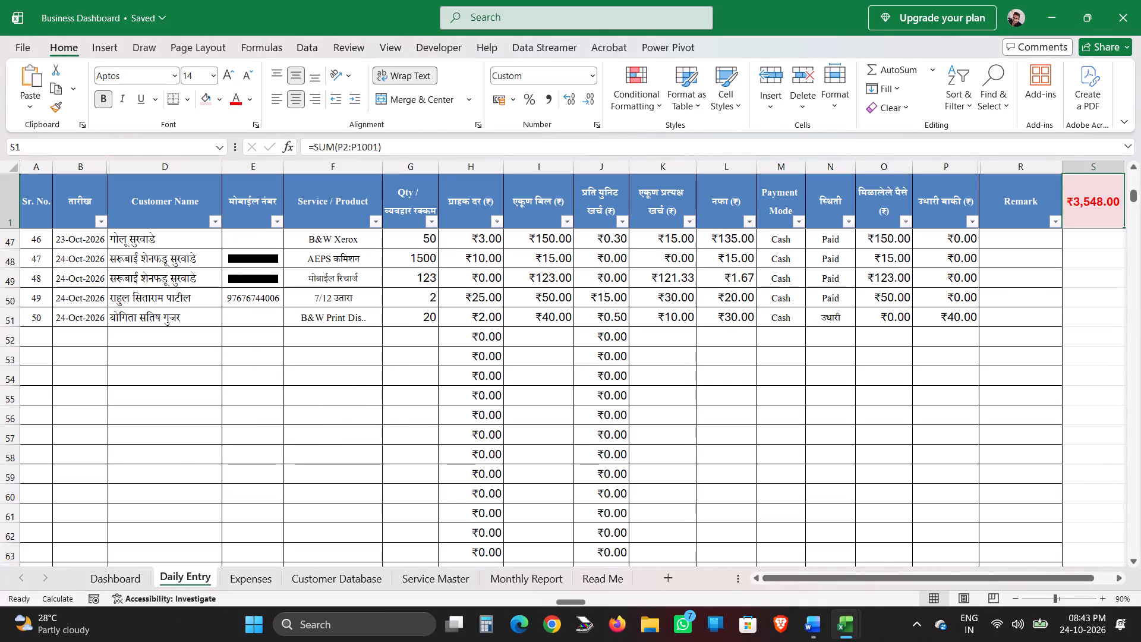
pyautogui.click(1092, 217)
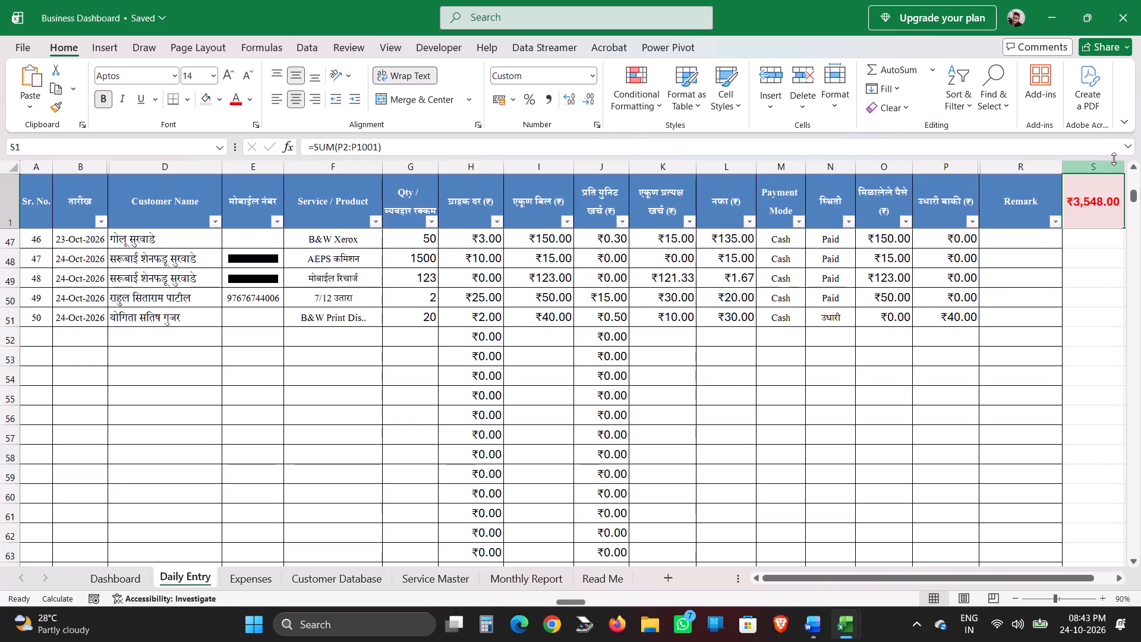
pyautogui.click(1104, 195)
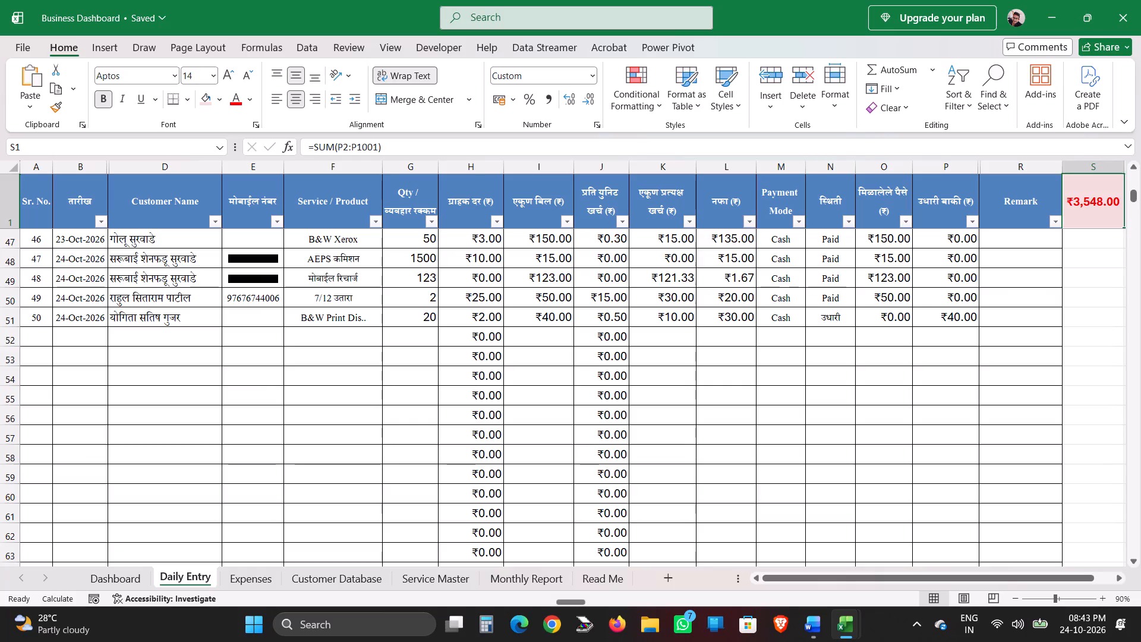
# Narrow the Remark column slightly and widen column S a little in the Daily Entry sheet.
pyautogui.moveTo(976, 167); pyautogui.dragTo(969, 167)
pyautogui.scroll(20, 916, 339)
pyautogui.moveTo(1117, 166); pyautogui.dragTo(1122, 168)
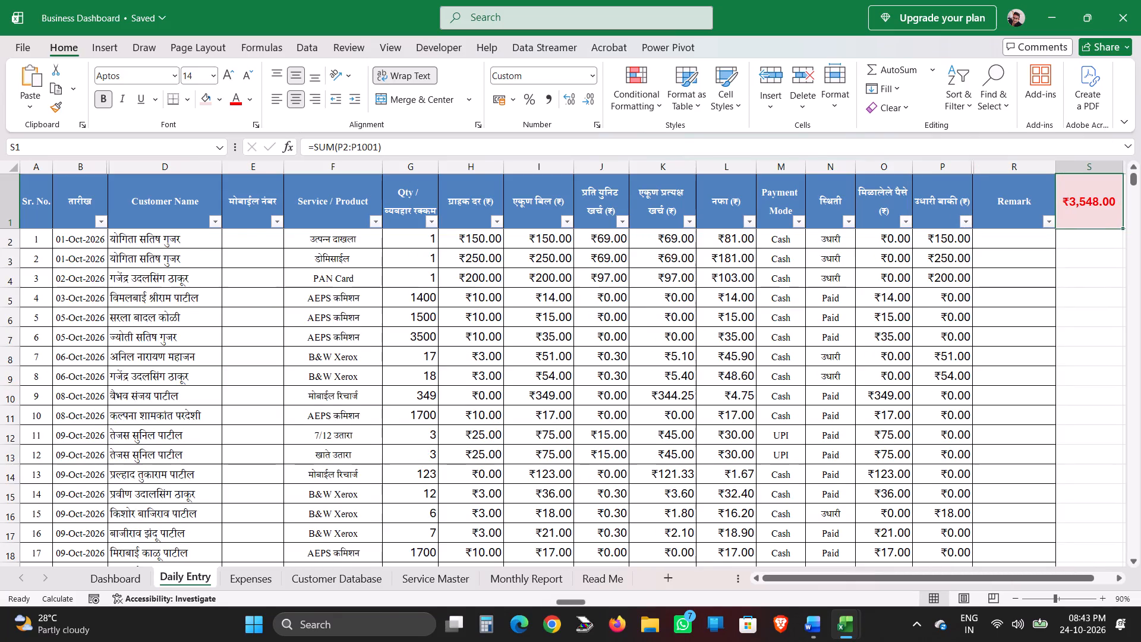
pyautogui.click(1079, 269)
pyautogui.click(1082, 212)
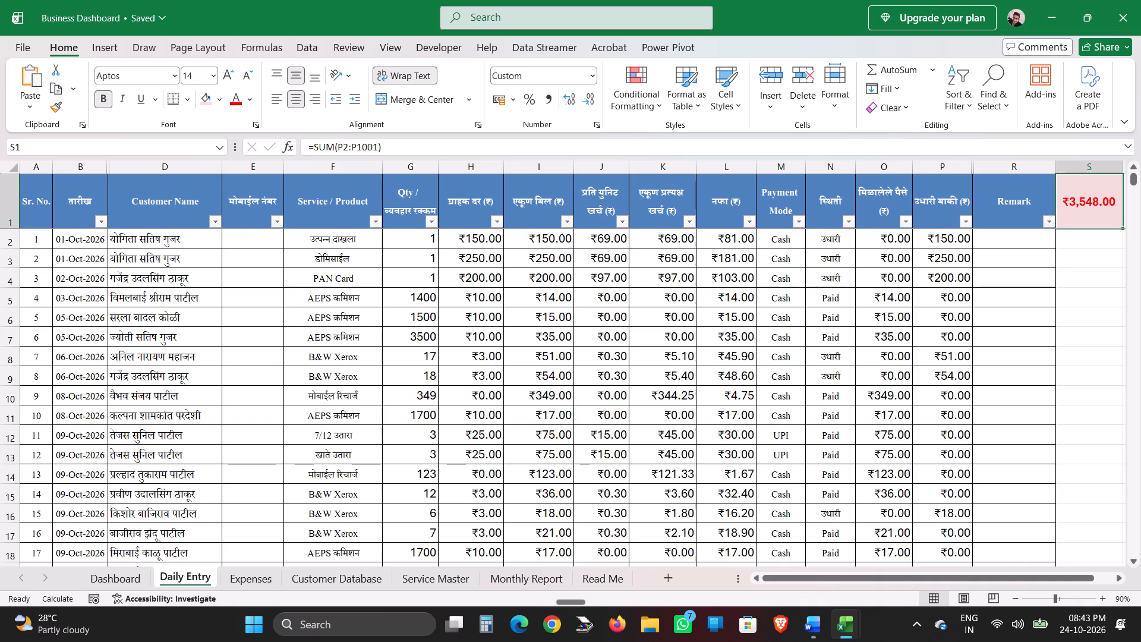
# Auto-fit the height of header row 1, widening the Qty column G very slightly.
pyautogui.click(3, 229)
pyautogui.doubleClick(6, 226)
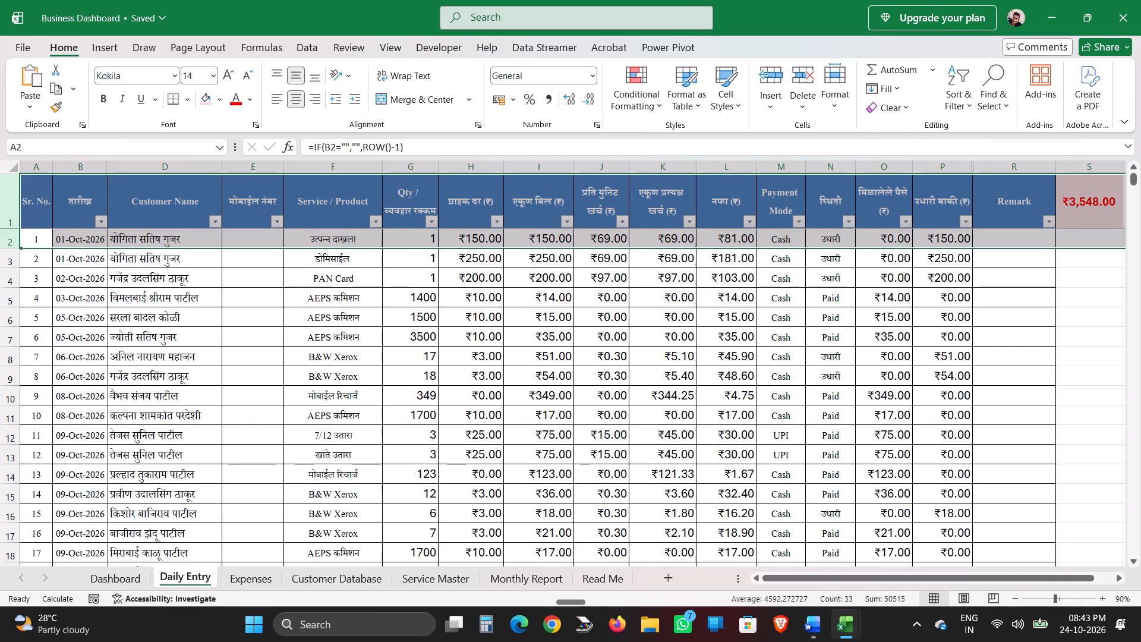
pyautogui.click(151, 313)
pyautogui.click(468, 234)
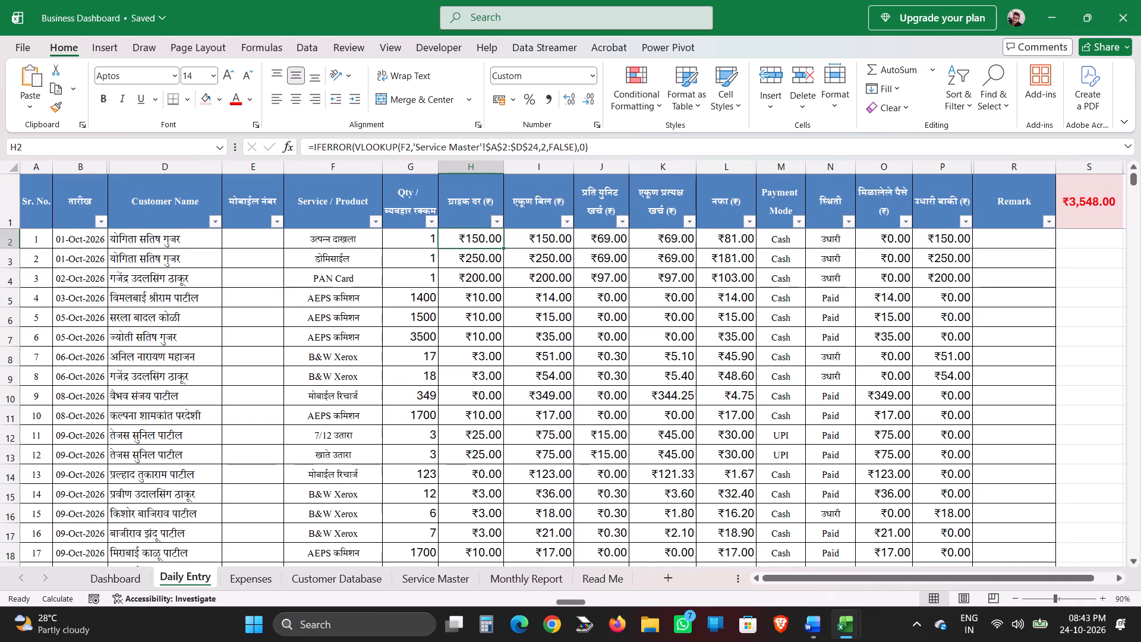
pyautogui.click(418, 197)
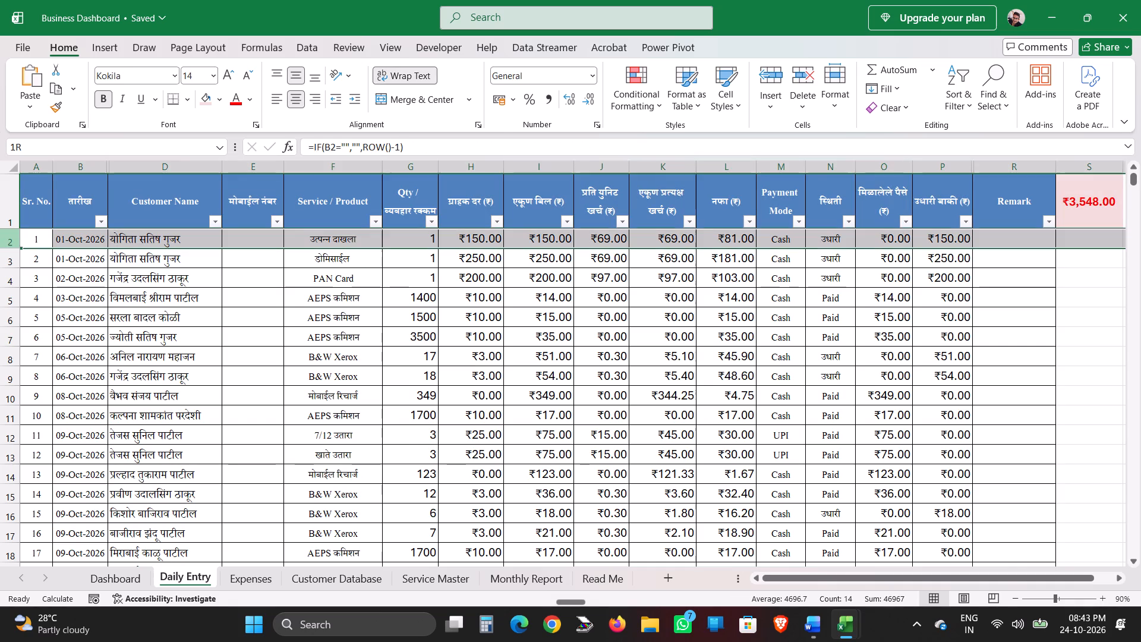
pyautogui.doubleClick(4, 229)
pyautogui.click(440, 169)
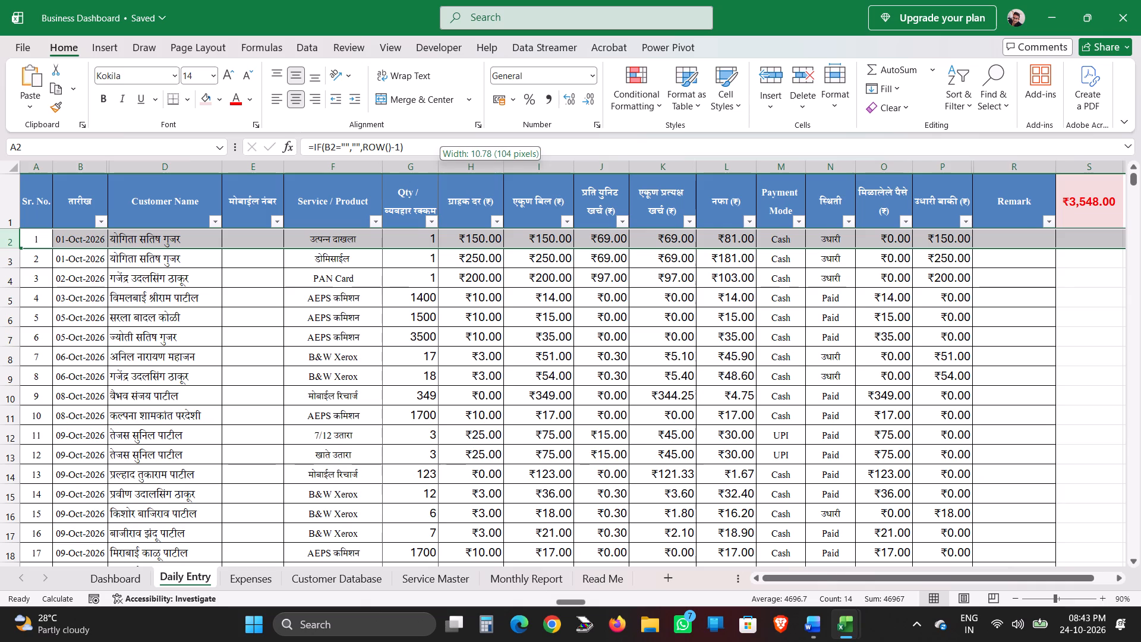
pyautogui.click(398, 300)
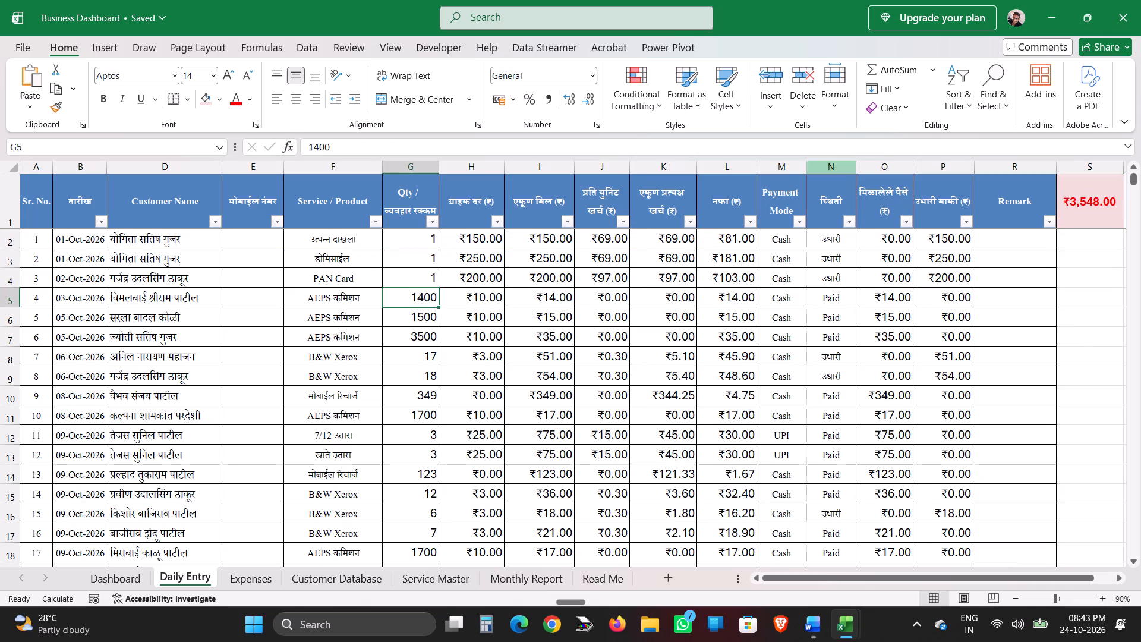
pyautogui.doubleClick(12, 226)
pyautogui.click(479, 328)
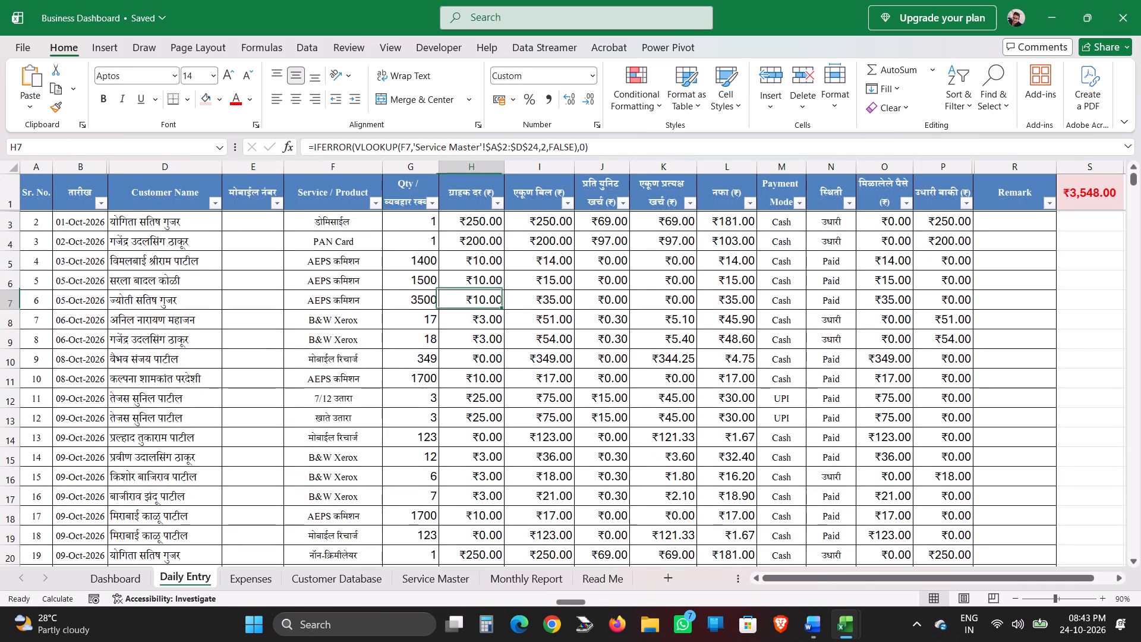
# Save the Business Dashboard workbook.
pyautogui.moveTo(976, 582); pyautogui.dragTo(897, 585)
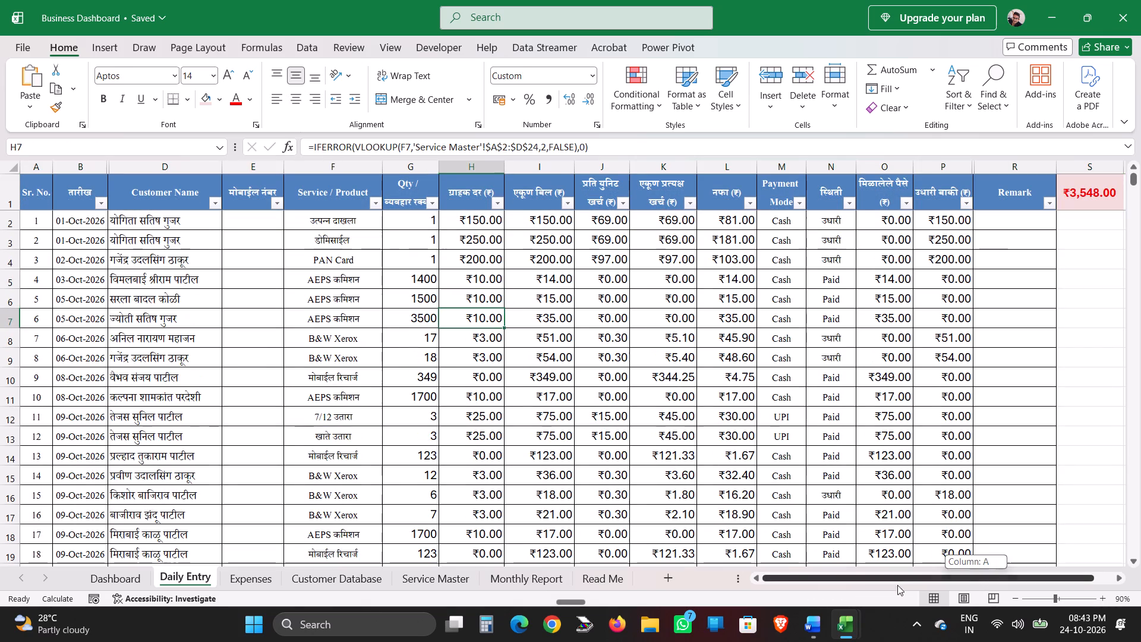
pyautogui.moveTo(897, 585); pyautogui.dragTo(428, 527)
pyautogui.moveTo(1000, 572); pyautogui.dragTo(622, 593)
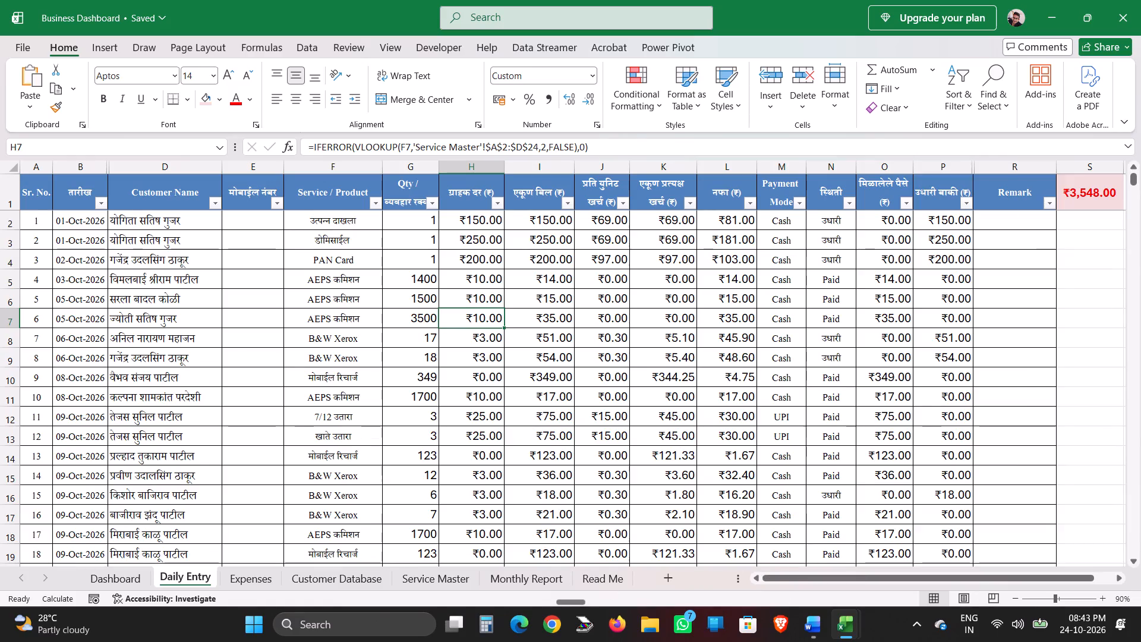
pyautogui.scroll(-7, 531, 438)
pyautogui.scroll(-14, 531, 438)
pyautogui.scroll(6, 531, 438)
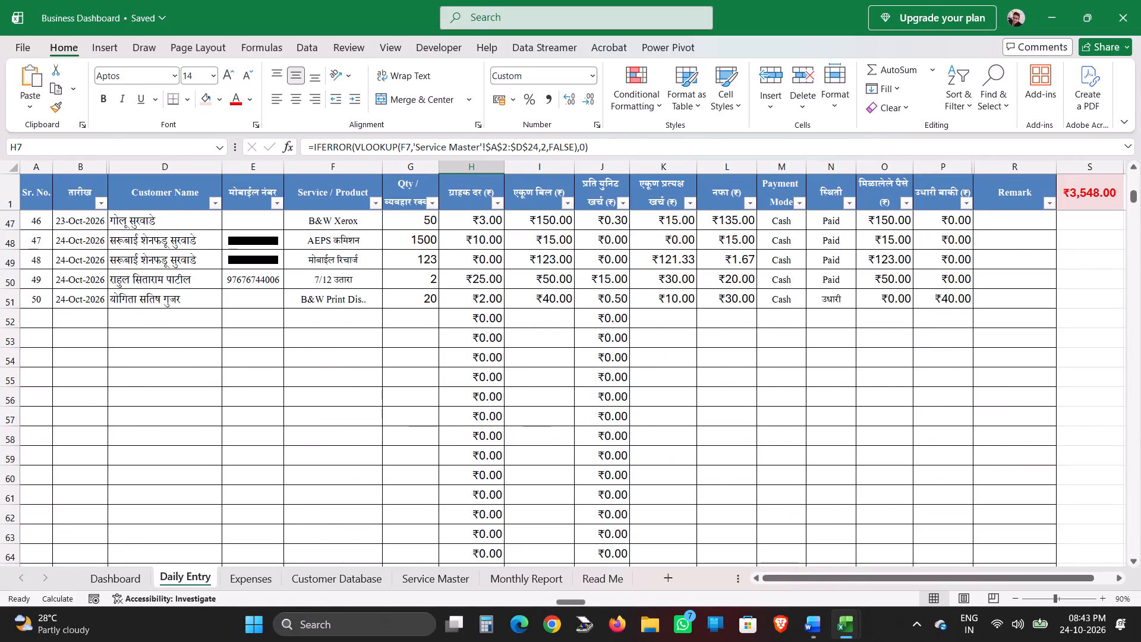
pyautogui.hotkey('ctrl', 's')
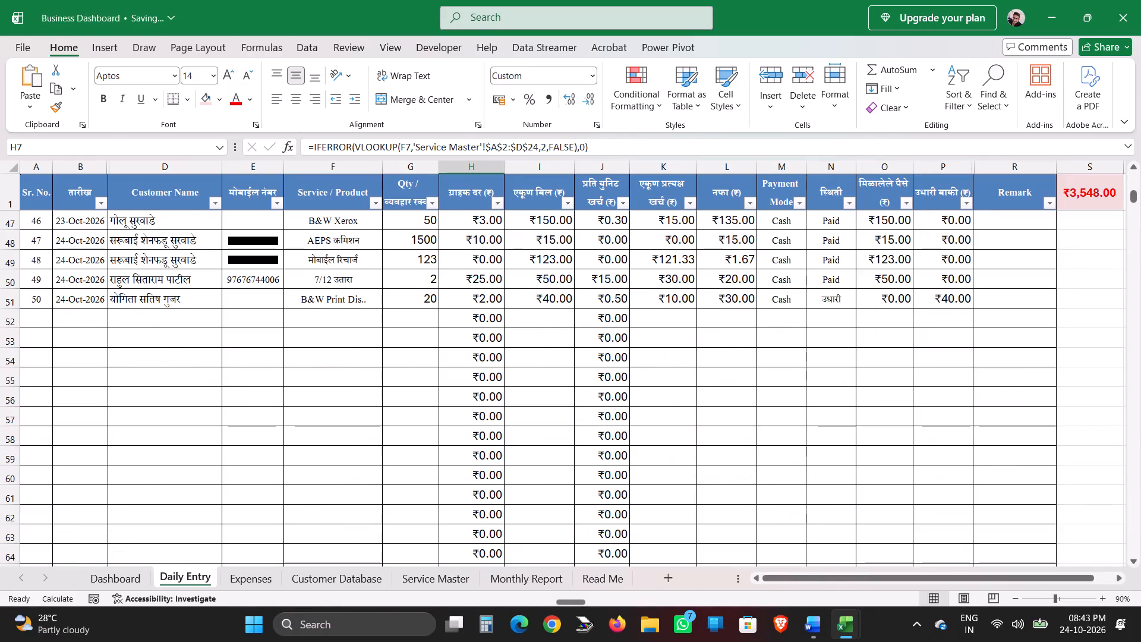
# Review the Daily Entry records from the latest entries back to the first rows, checking services, amounts and payment status.
pyautogui.scroll(5, 68, 472)
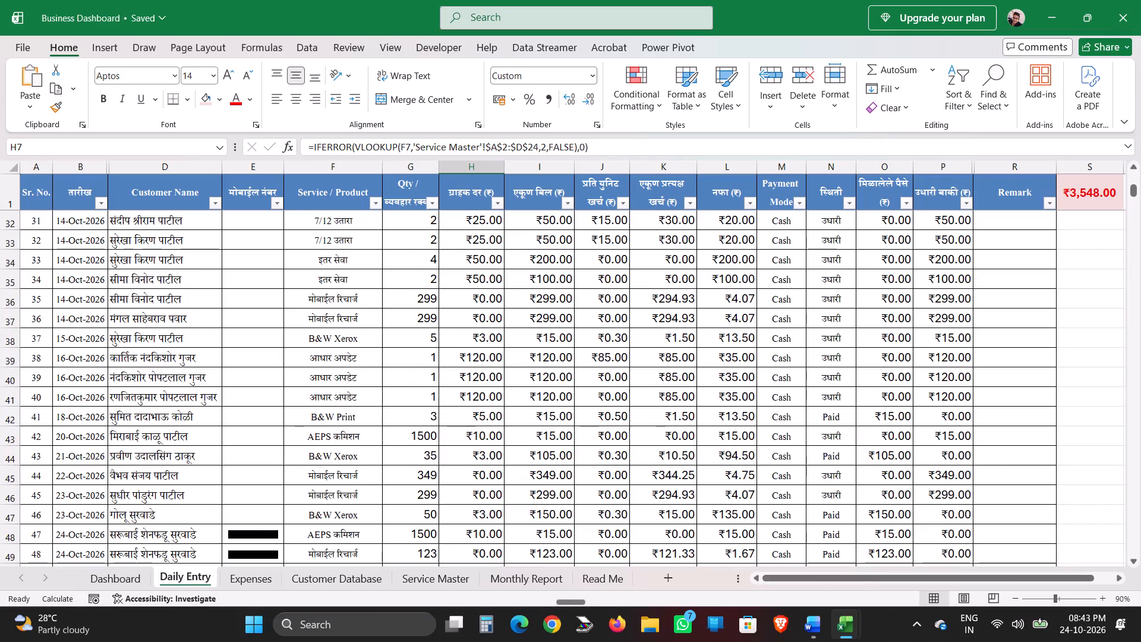
pyautogui.scroll(2, 68, 472)
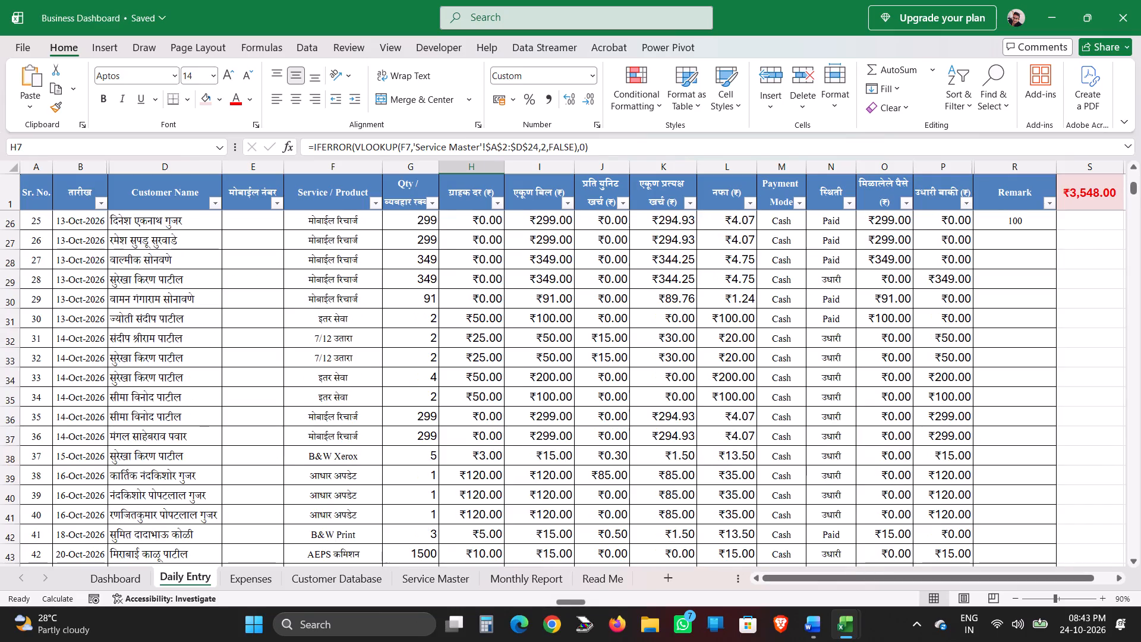
pyautogui.scroll(-2, 163, 498)
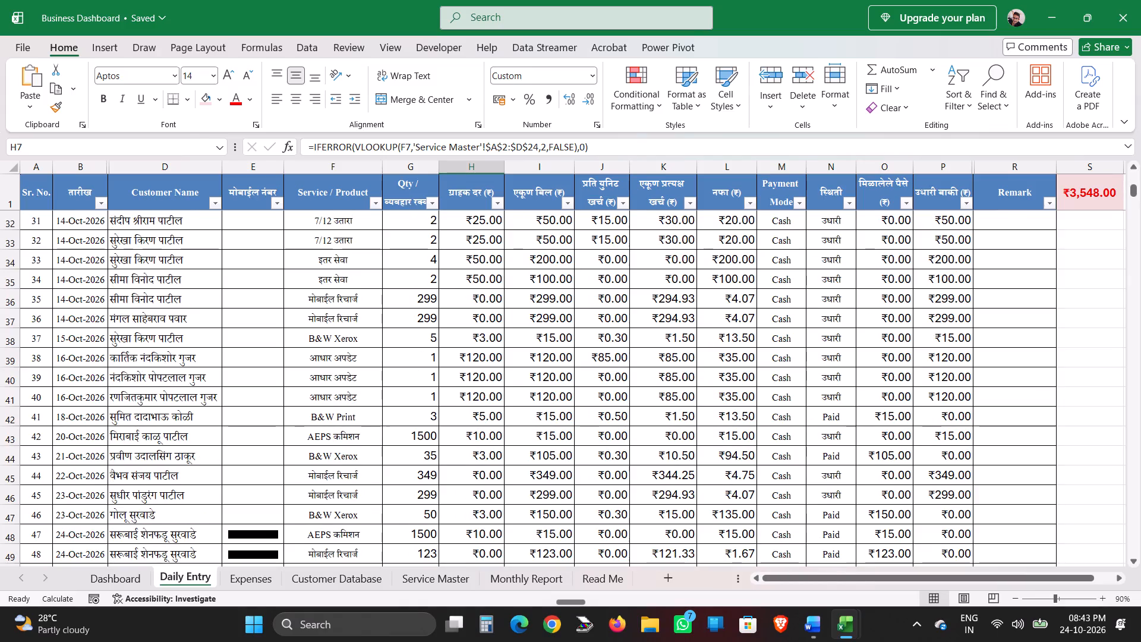
pyautogui.scroll(4, 161, 433)
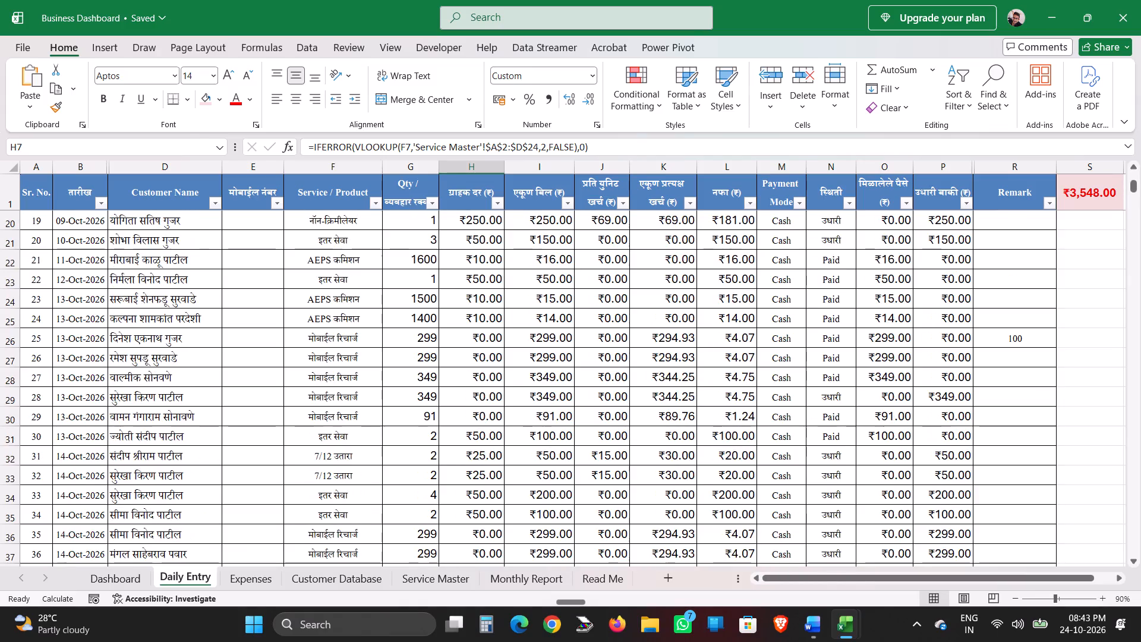
pyautogui.scroll(4, 161, 433)
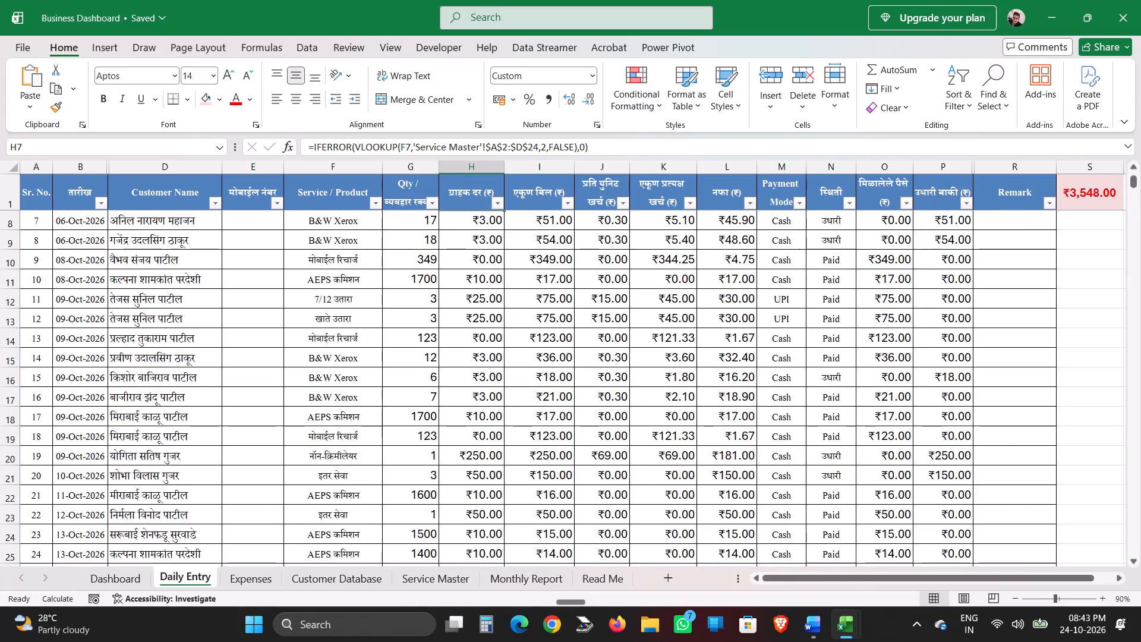
pyautogui.scroll(2, 161, 433)
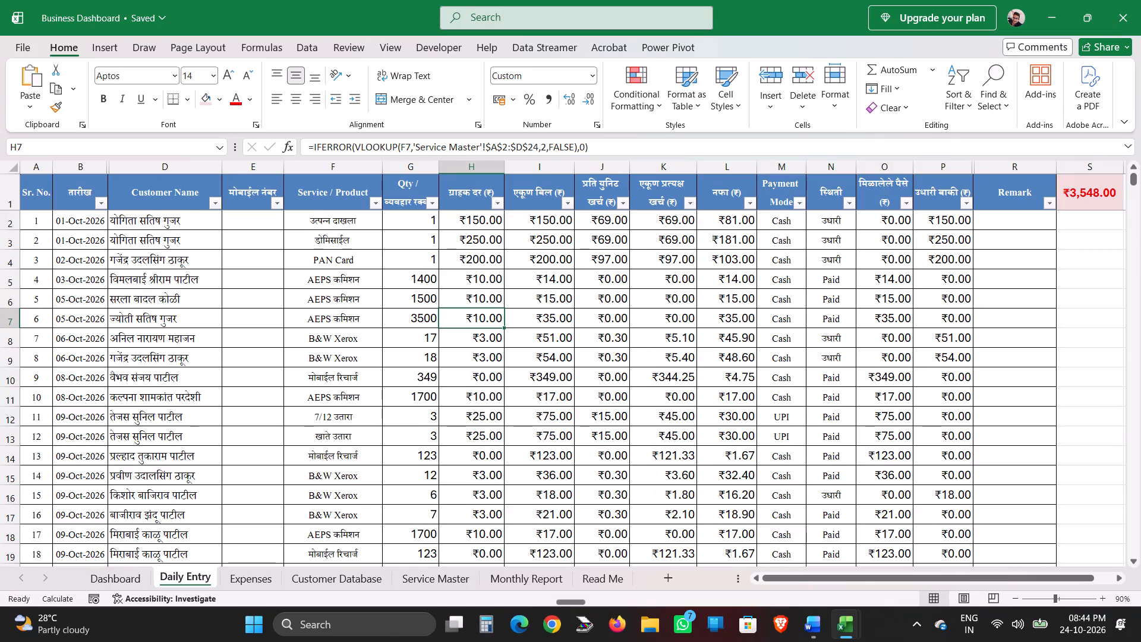
pyautogui.scroll(-10, 161, 433)
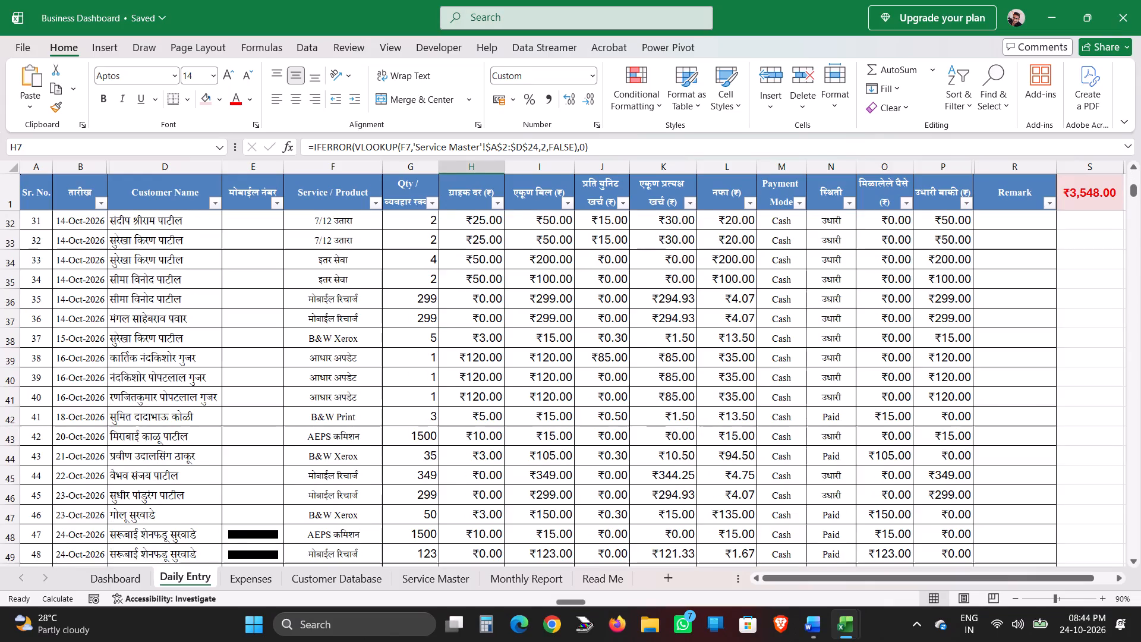
pyautogui.scroll(-4, 161, 433)
pyautogui.scroll(1, 161, 433)
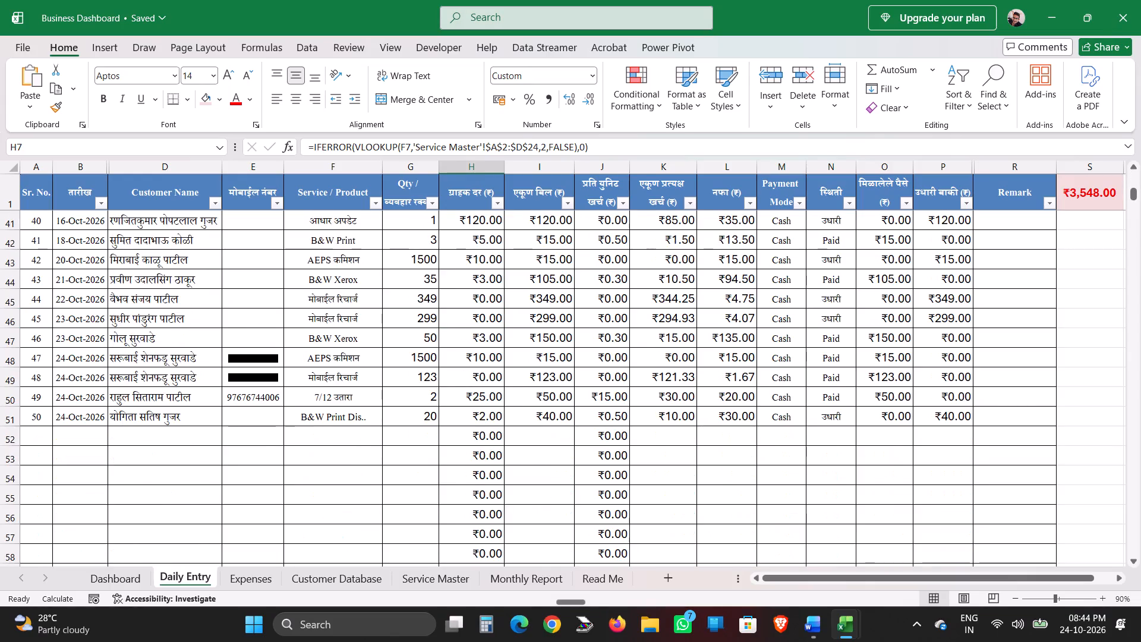
pyautogui.scroll(3, 161, 433)
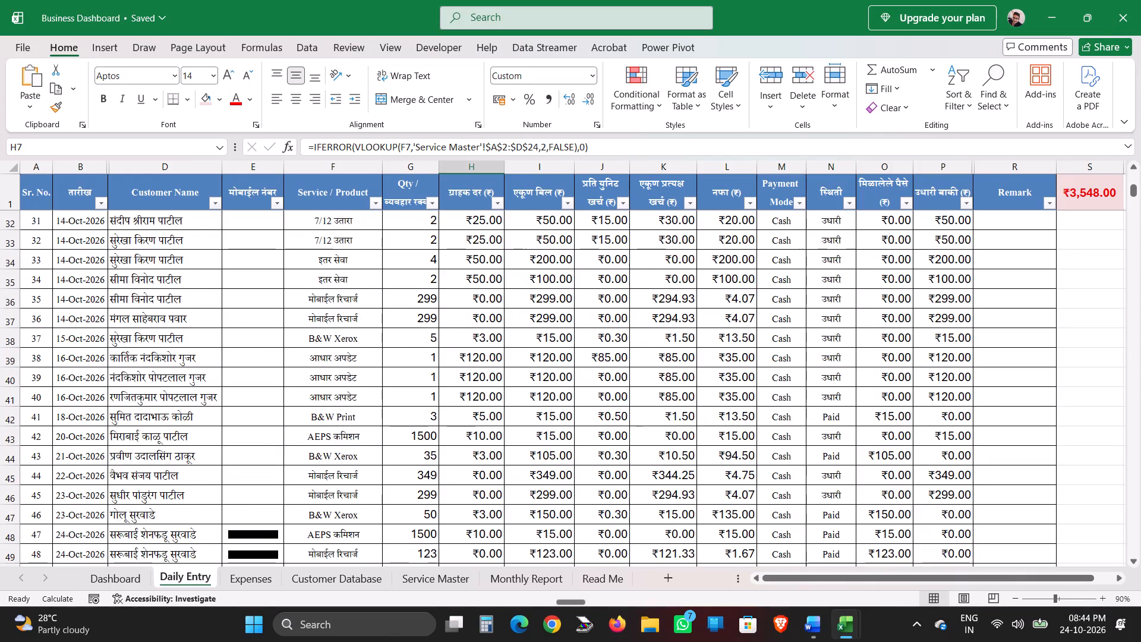
pyautogui.scroll(1, 161, 433)
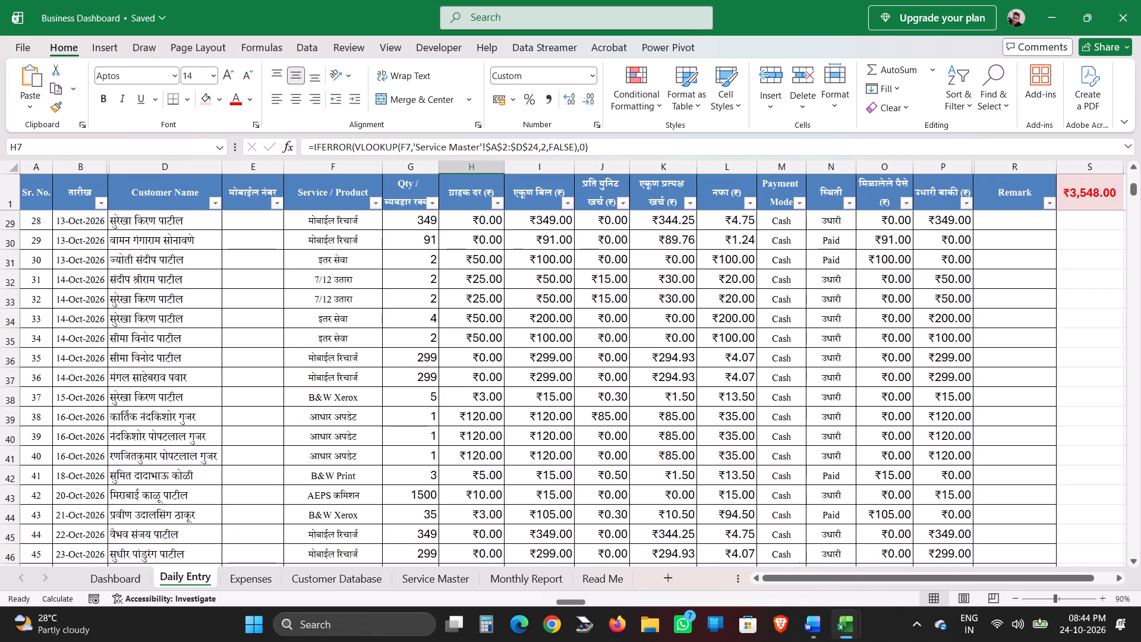
pyautogui.scroll(5, 161, 433)
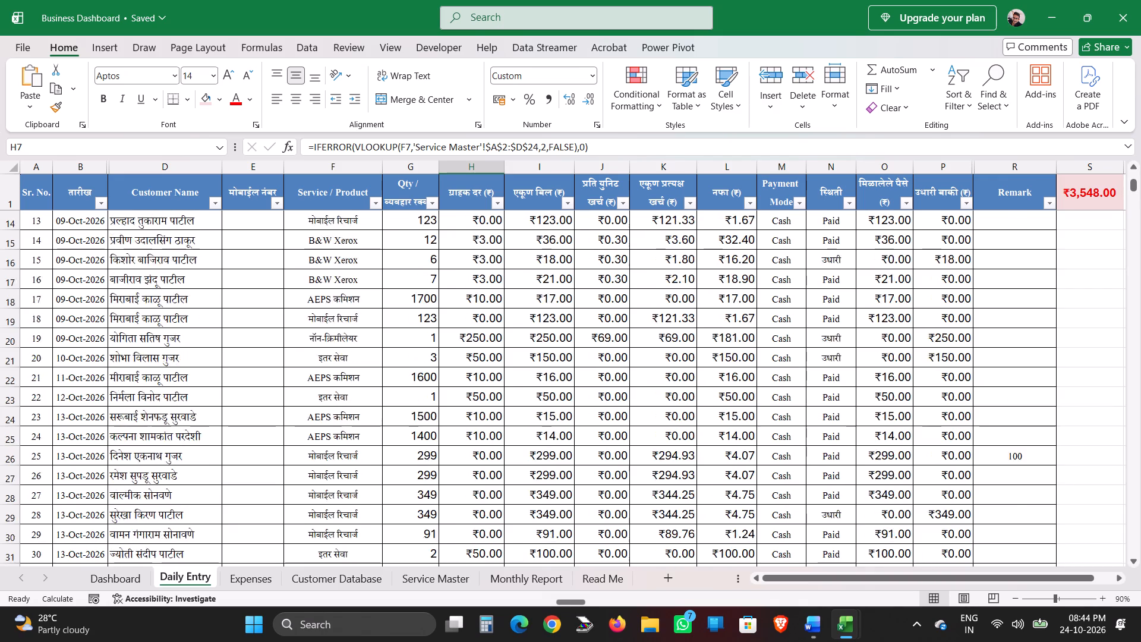
pyautogui.scroll(1, 161, 433)
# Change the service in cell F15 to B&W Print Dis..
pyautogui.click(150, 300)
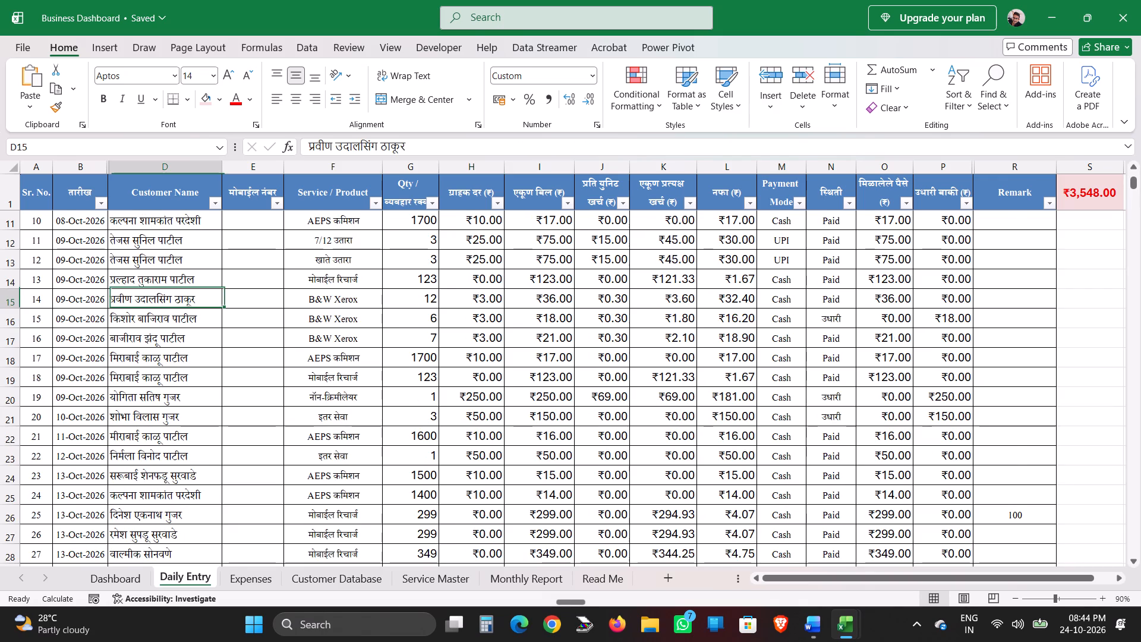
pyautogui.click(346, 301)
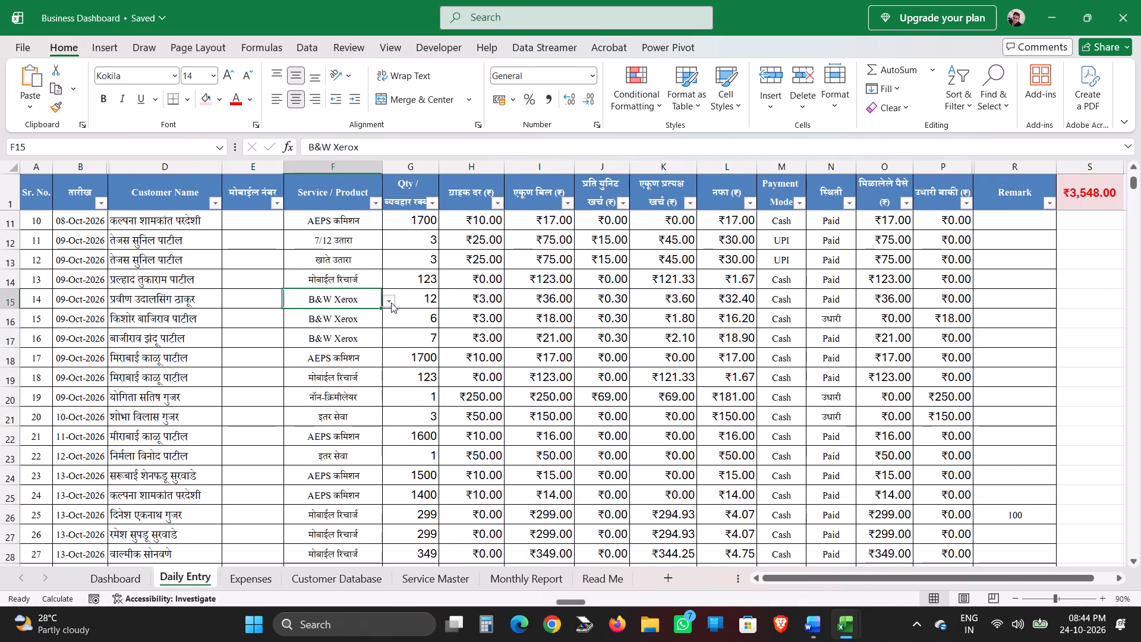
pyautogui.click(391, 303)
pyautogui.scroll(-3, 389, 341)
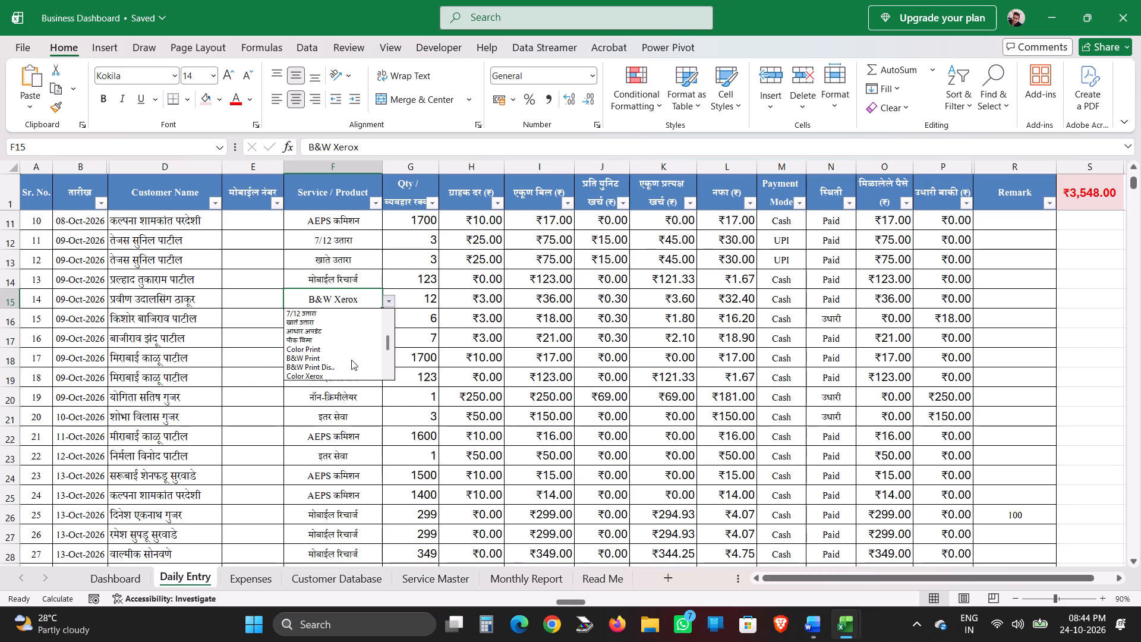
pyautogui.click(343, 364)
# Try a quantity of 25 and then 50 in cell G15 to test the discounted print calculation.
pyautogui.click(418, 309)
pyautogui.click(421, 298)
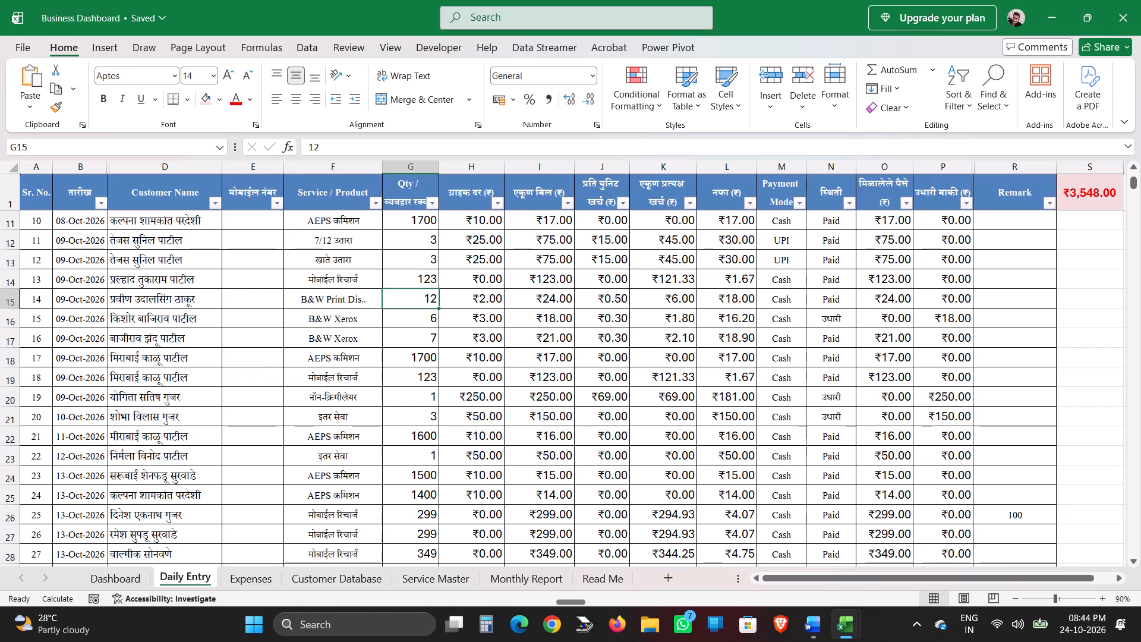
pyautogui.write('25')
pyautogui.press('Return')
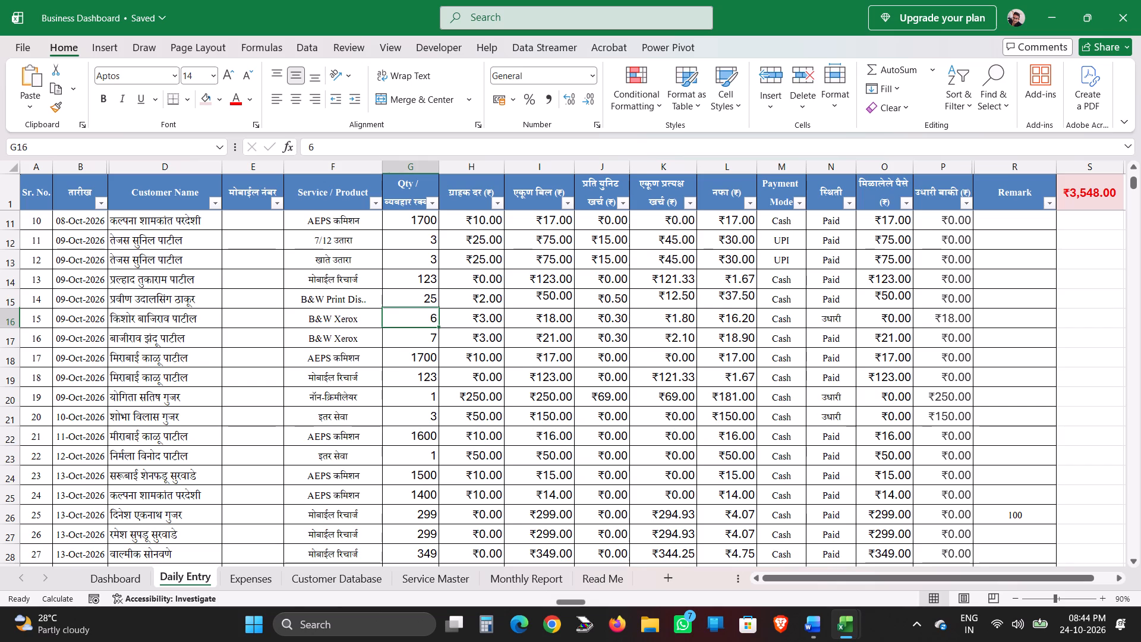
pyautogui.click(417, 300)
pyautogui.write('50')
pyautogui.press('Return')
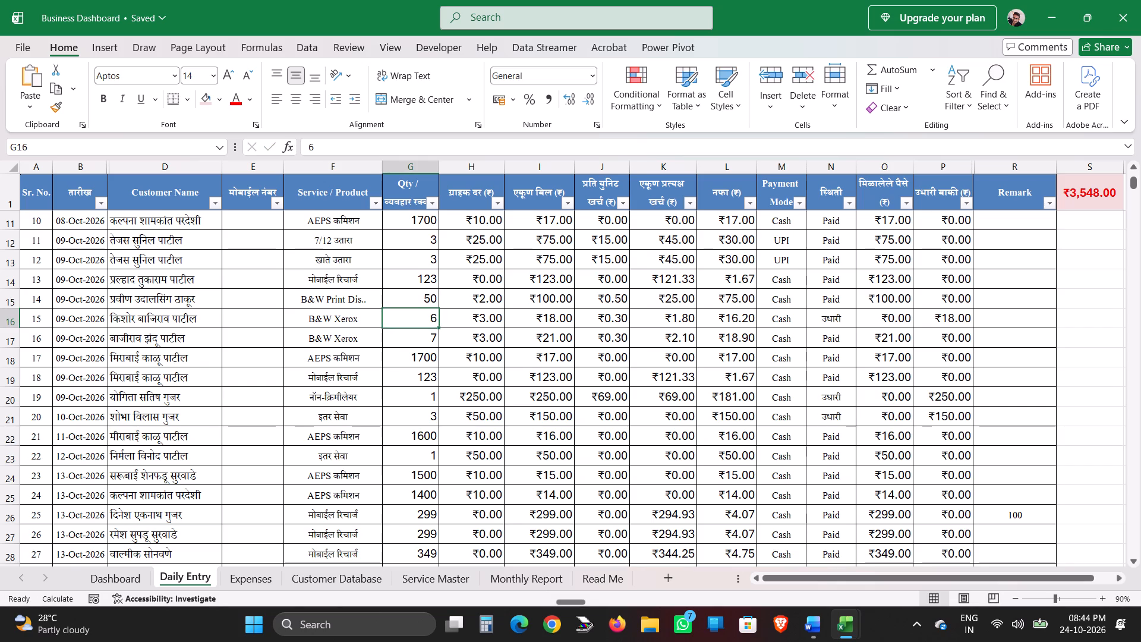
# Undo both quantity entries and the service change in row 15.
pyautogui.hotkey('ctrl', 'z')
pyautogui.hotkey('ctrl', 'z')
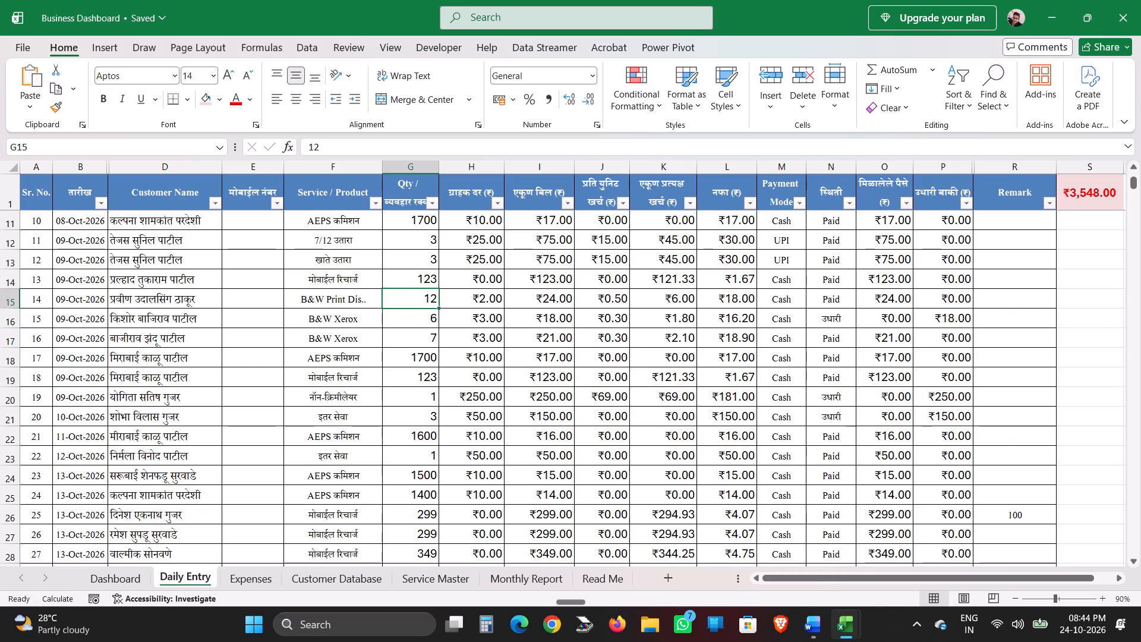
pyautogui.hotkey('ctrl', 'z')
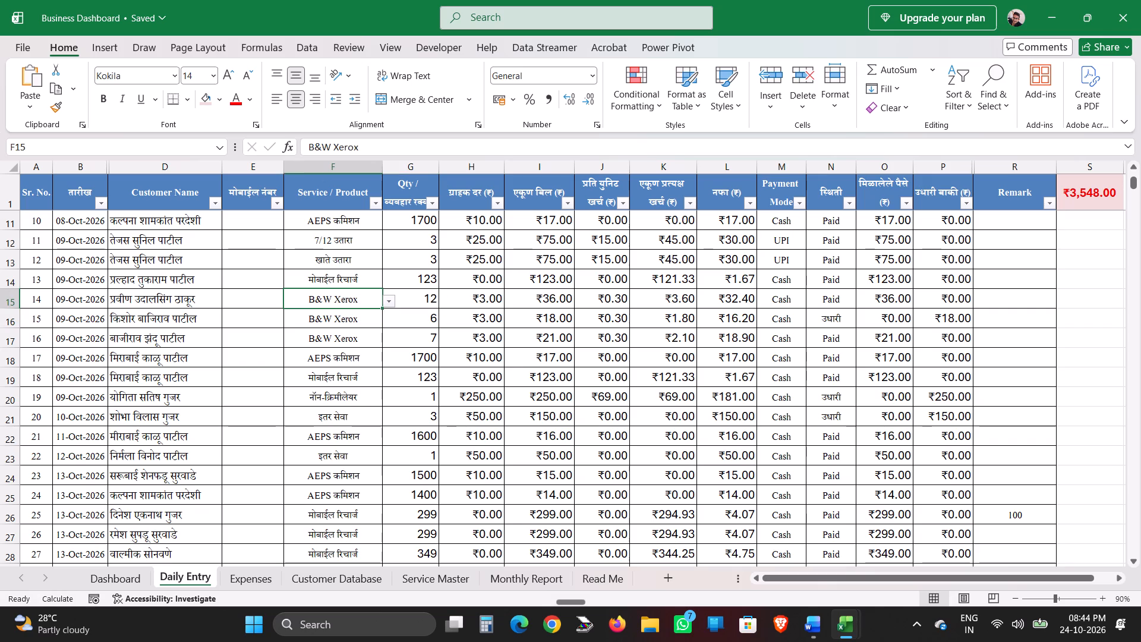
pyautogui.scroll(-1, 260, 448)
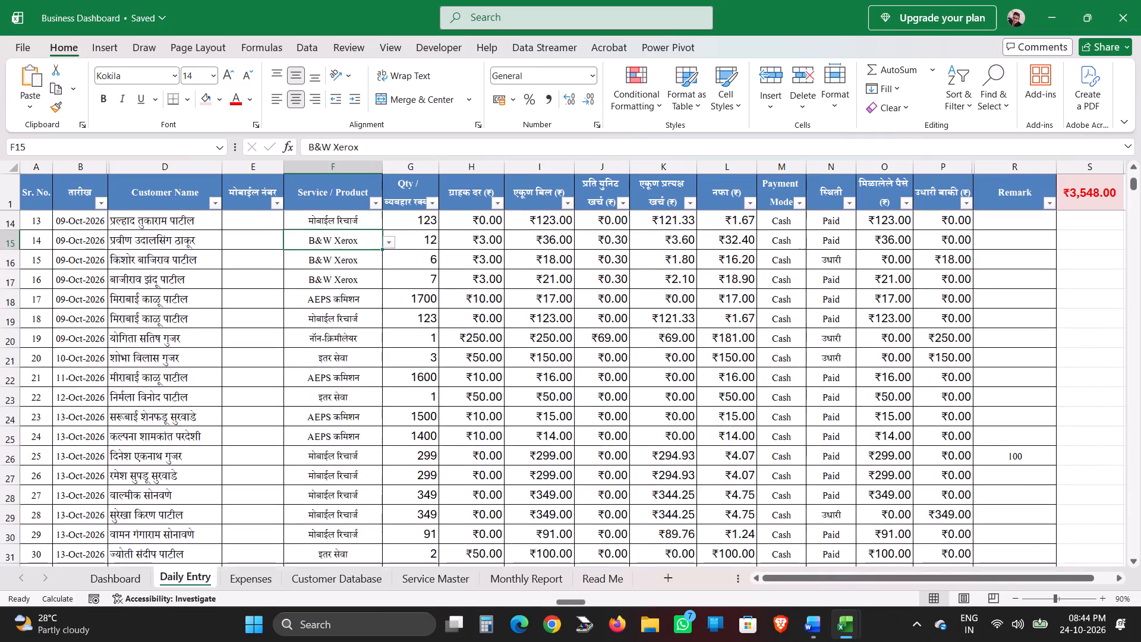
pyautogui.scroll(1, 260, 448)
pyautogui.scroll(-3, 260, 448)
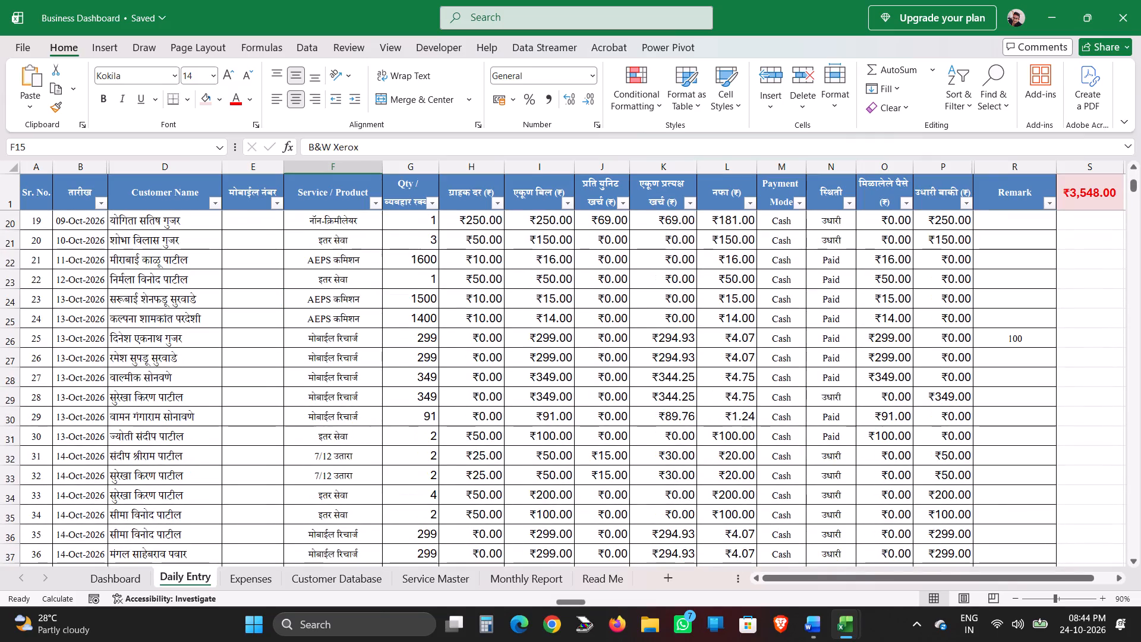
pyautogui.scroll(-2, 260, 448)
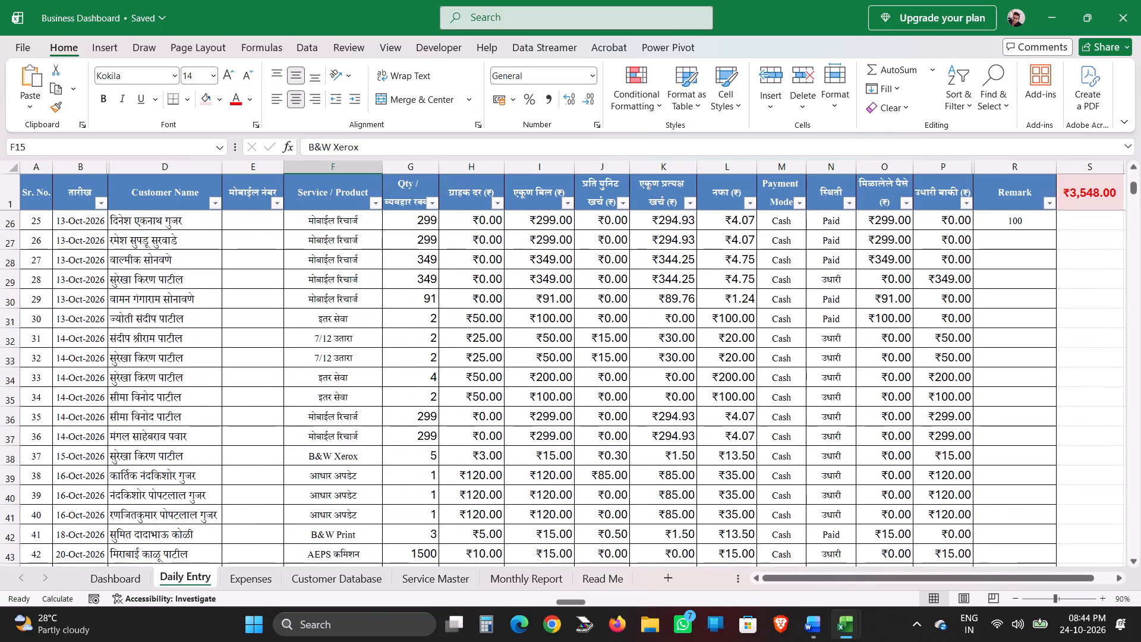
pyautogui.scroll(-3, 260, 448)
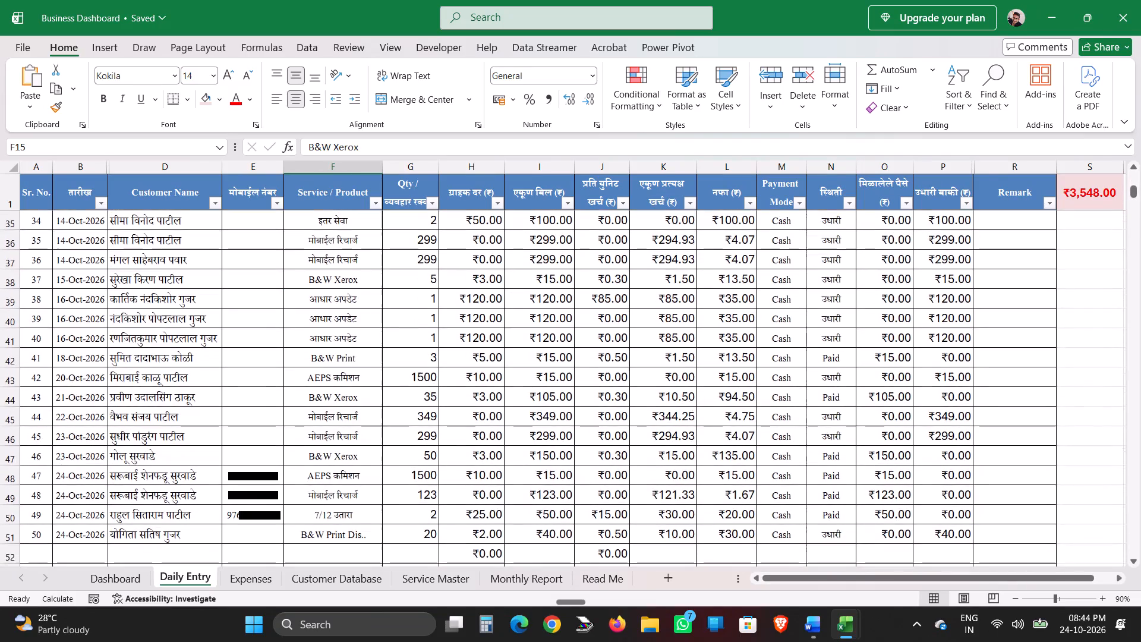
# Change the service in cell F44 of Daily Entry to B&W Print Dis..
pyautogui.scroll(1, 260, 448)
pyautogui.click(357, 454)
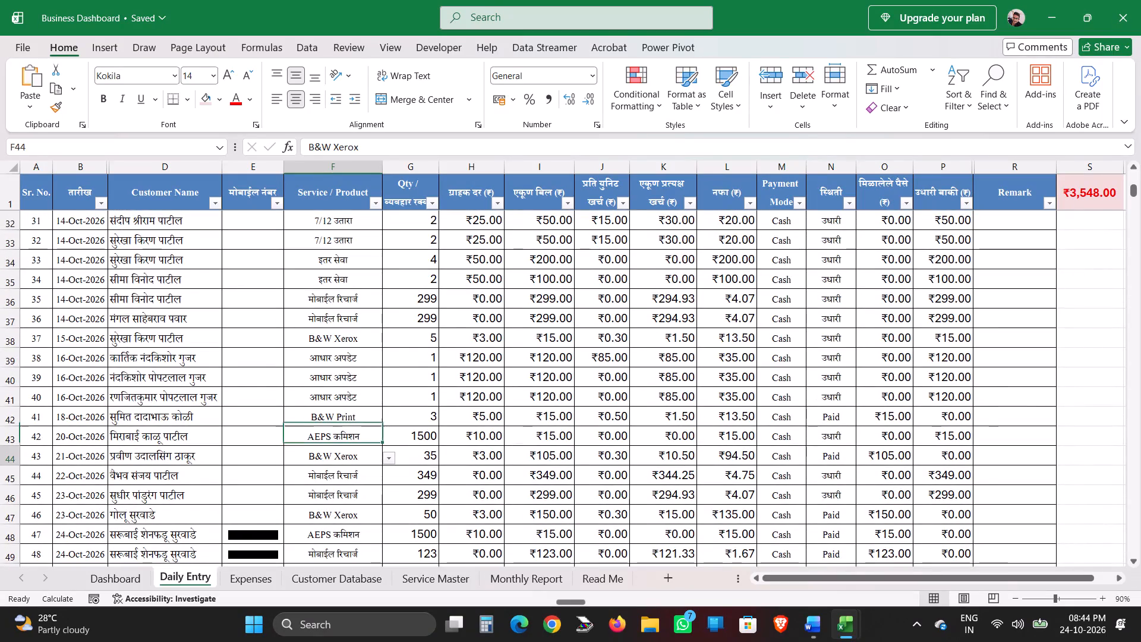
pyautogui.click(387, 460)
pyautogui.scroll(-1, 337, 503)
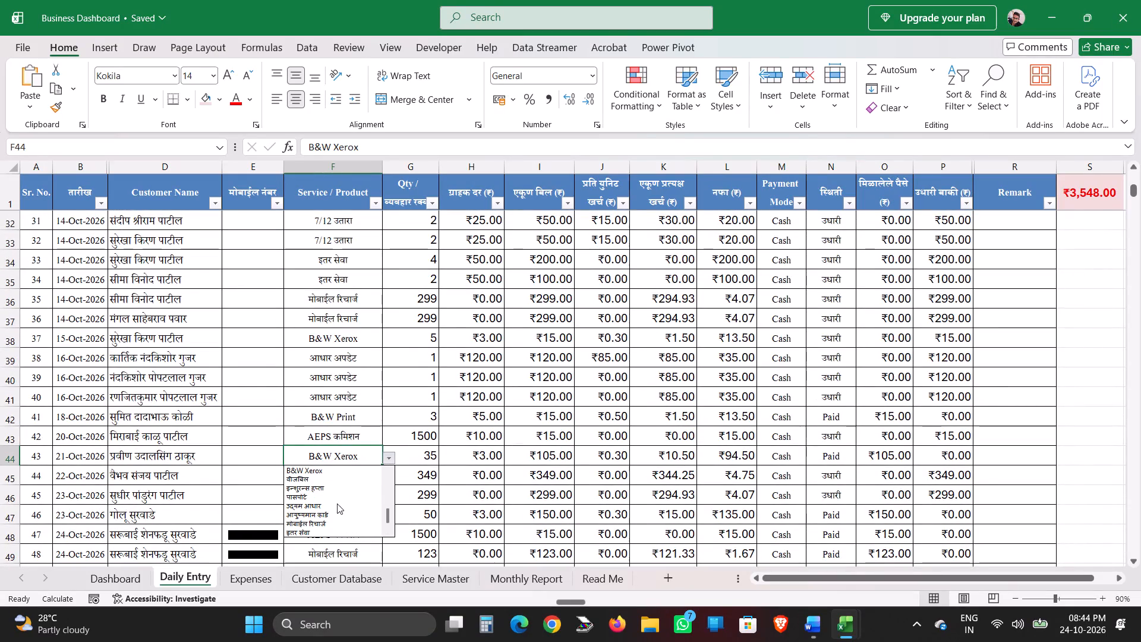
pyautogui.scroll(-5, 337, 503)
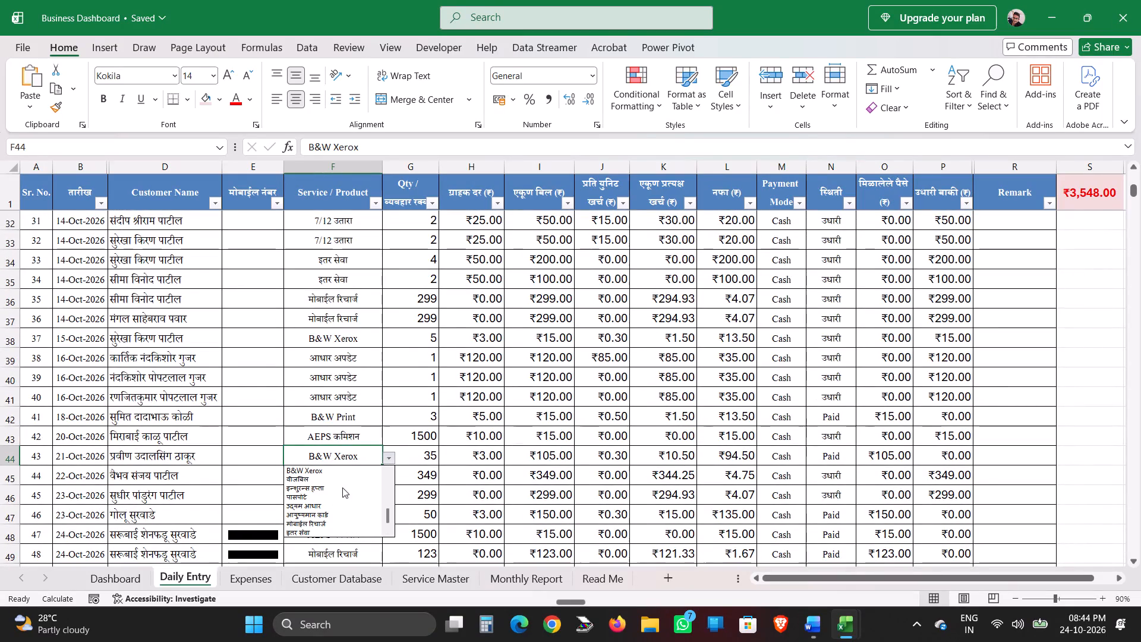
pyautogui.scroll(1, 388, 496)
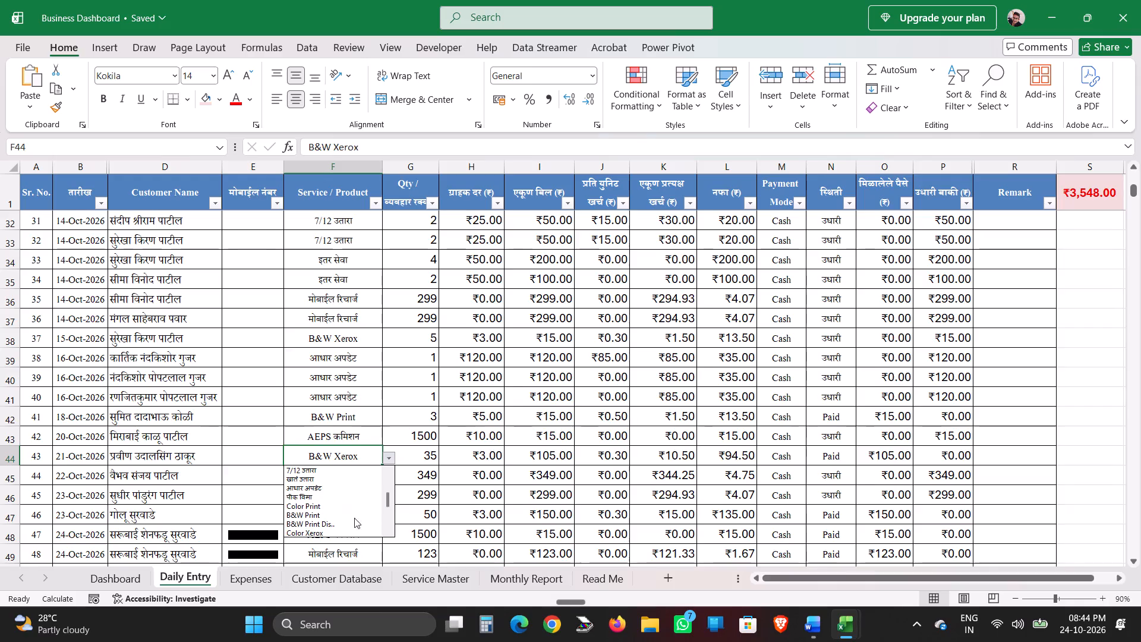
pyautogui.click(350, 521)
# Set the quantity in cell G44 to 50.
pyautogui.click(422, 460)
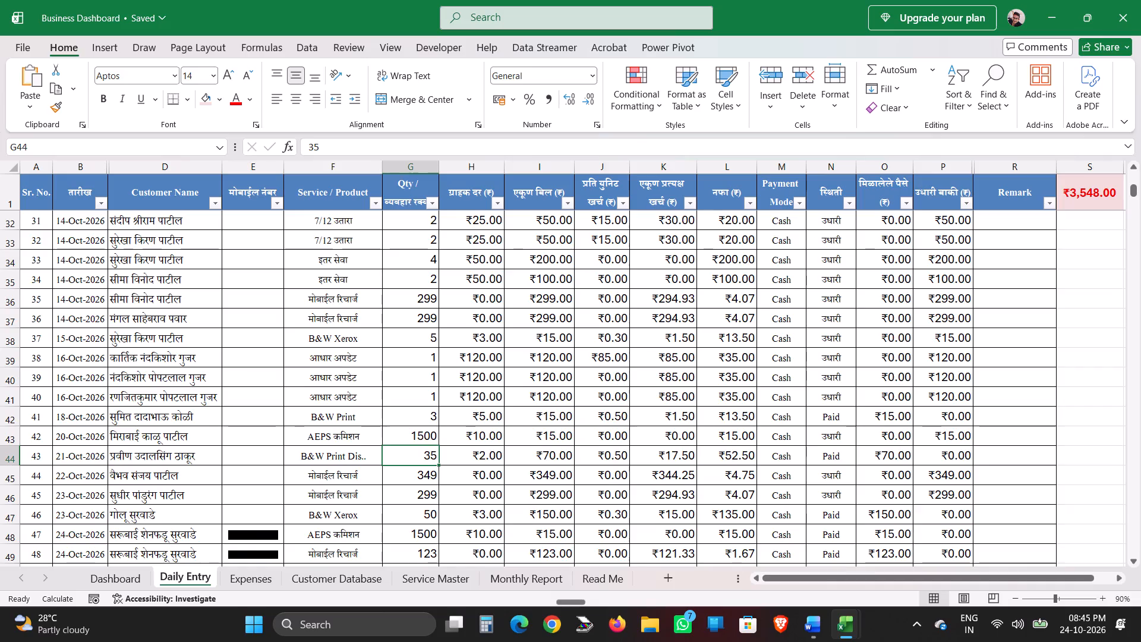
pyautogui.write('50')
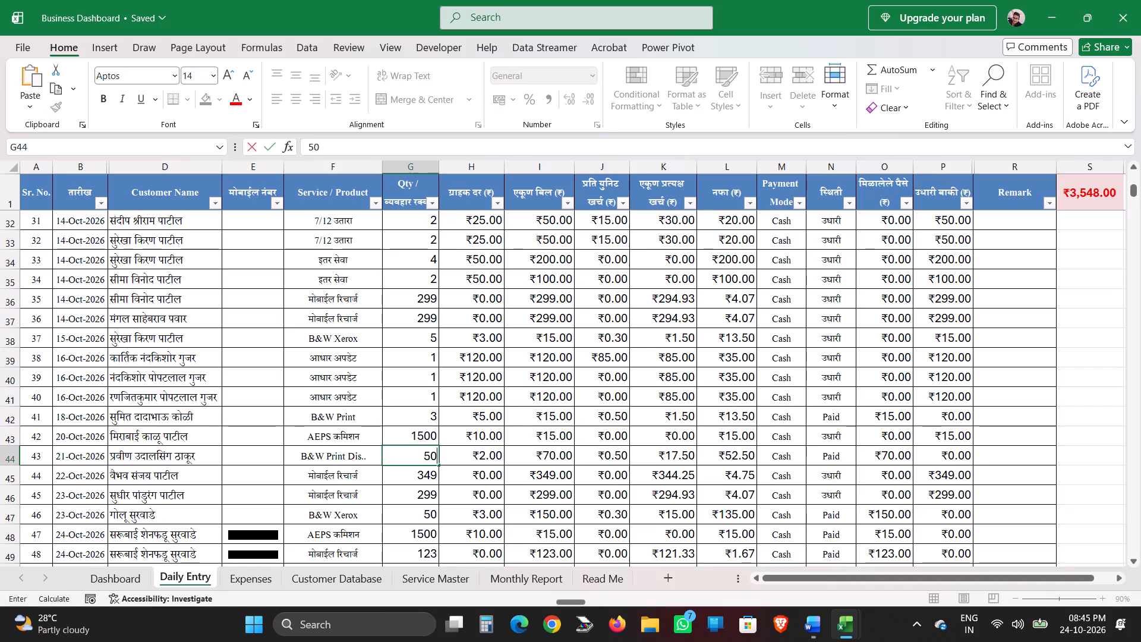
pyautogui.press('Return')
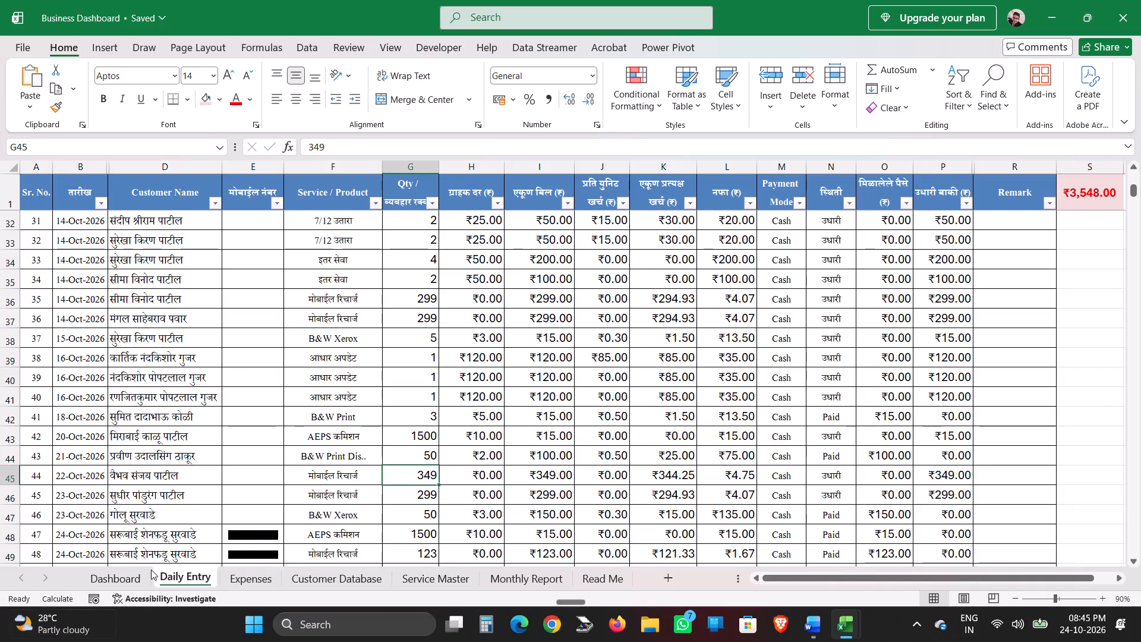
# Examine the Dashboard's service-wise bill table and the Service Master references of its print and Xerox rows.
pyautogui.click(137, 579)
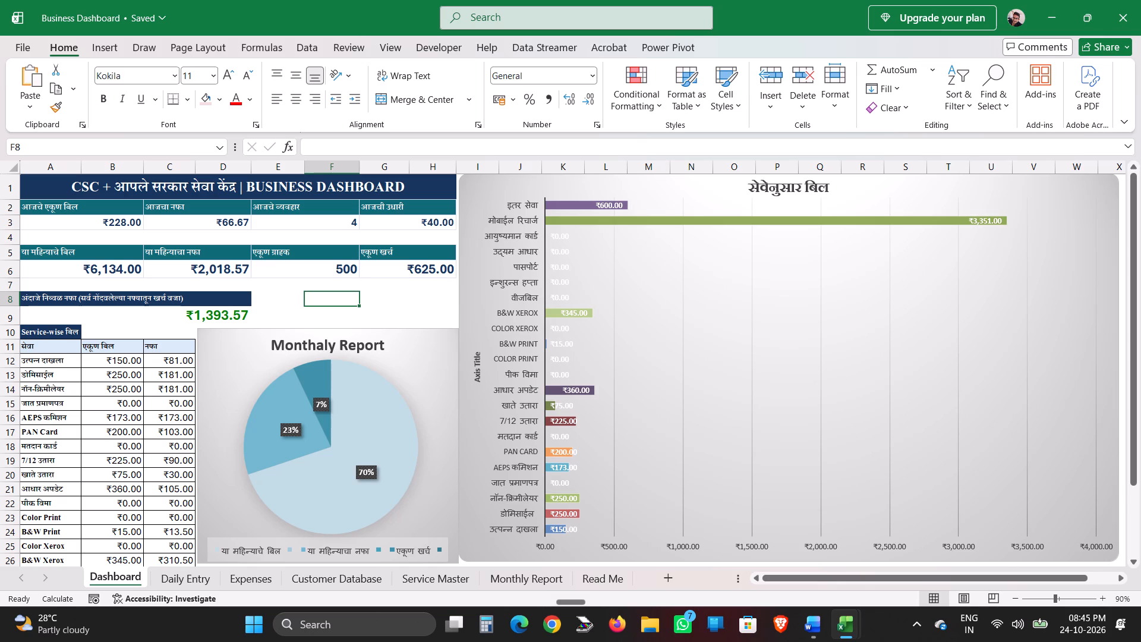
pyautogui.scroll(-2, 49, 483)
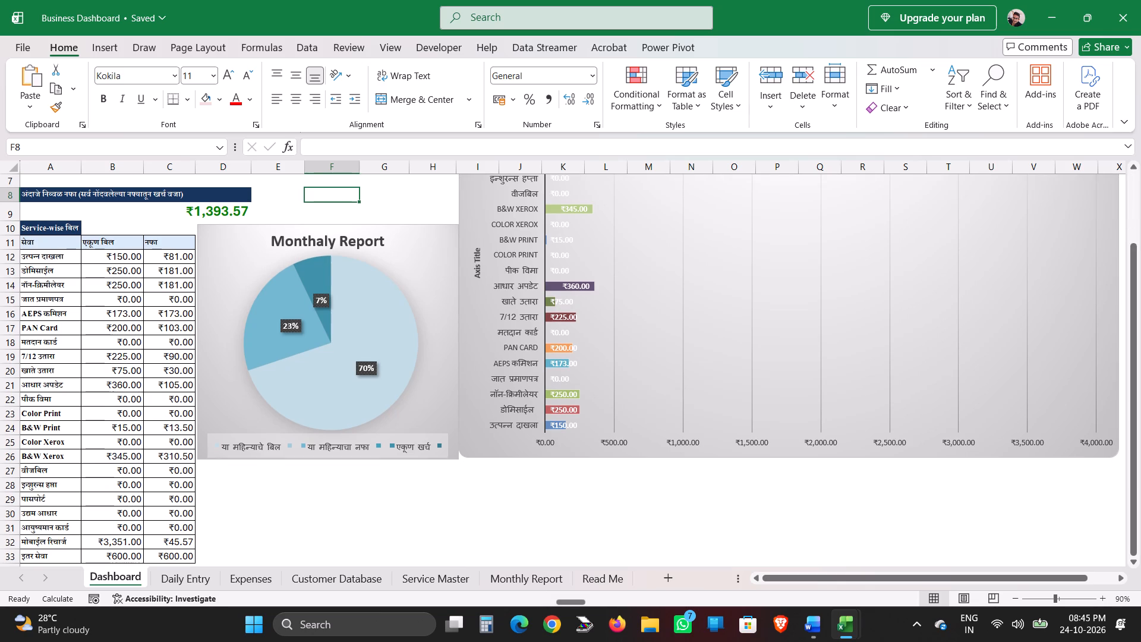
pyautogui.click(59, 416)
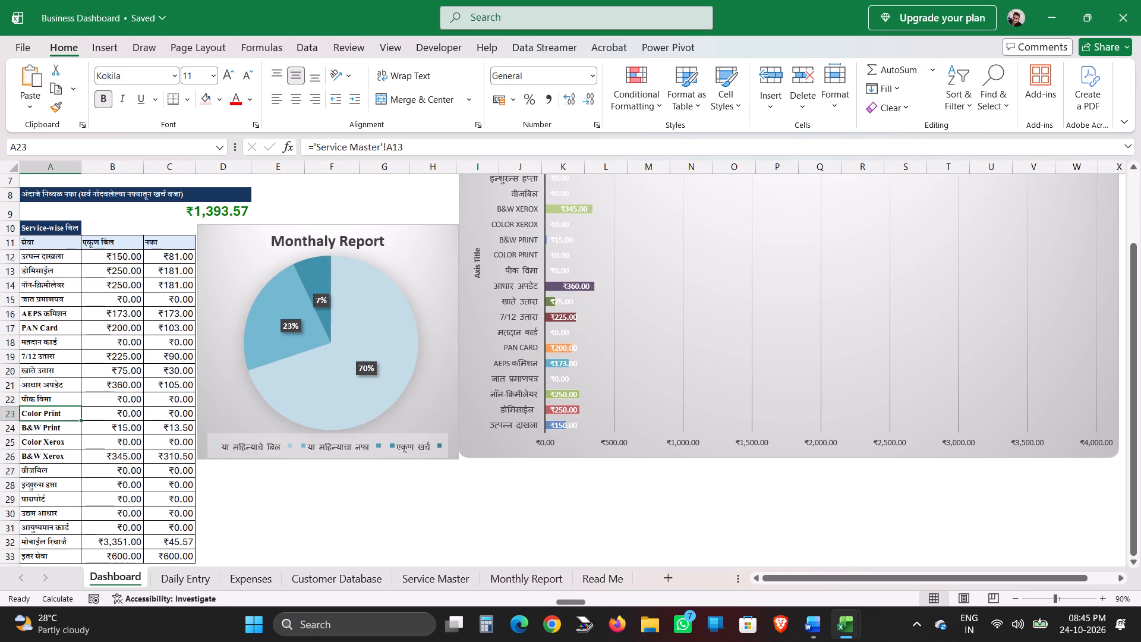
pyautogui.click(62, 427)
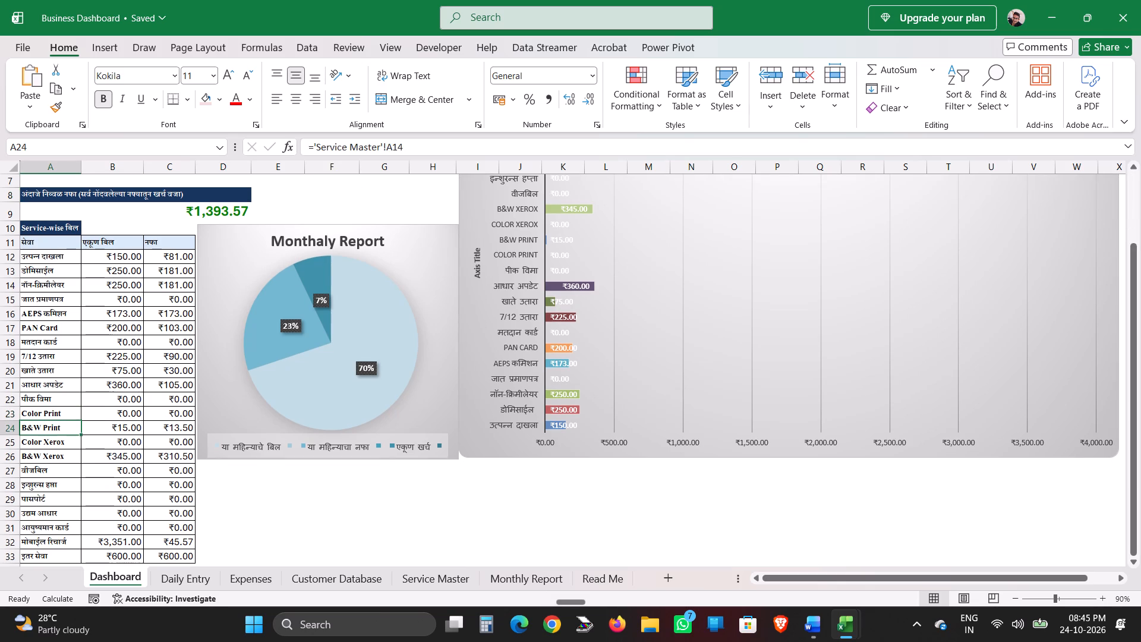
pyautogui.click(62, 440)
pyautogui.scroll(-2, 59, 473)
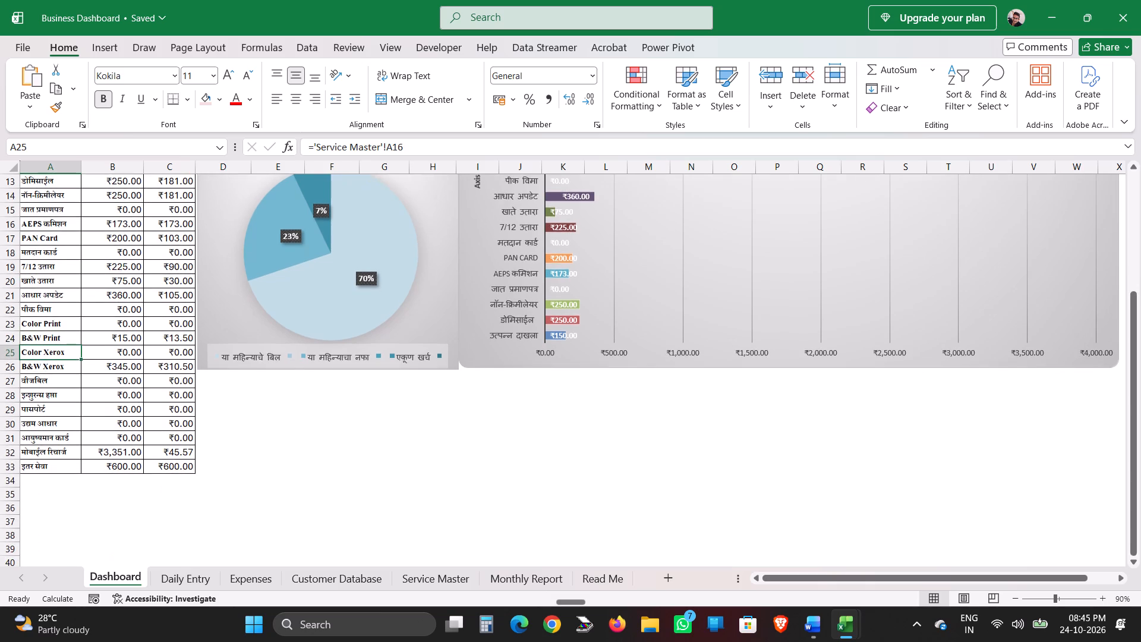
pyautogui.scroll(2, 59, 473)
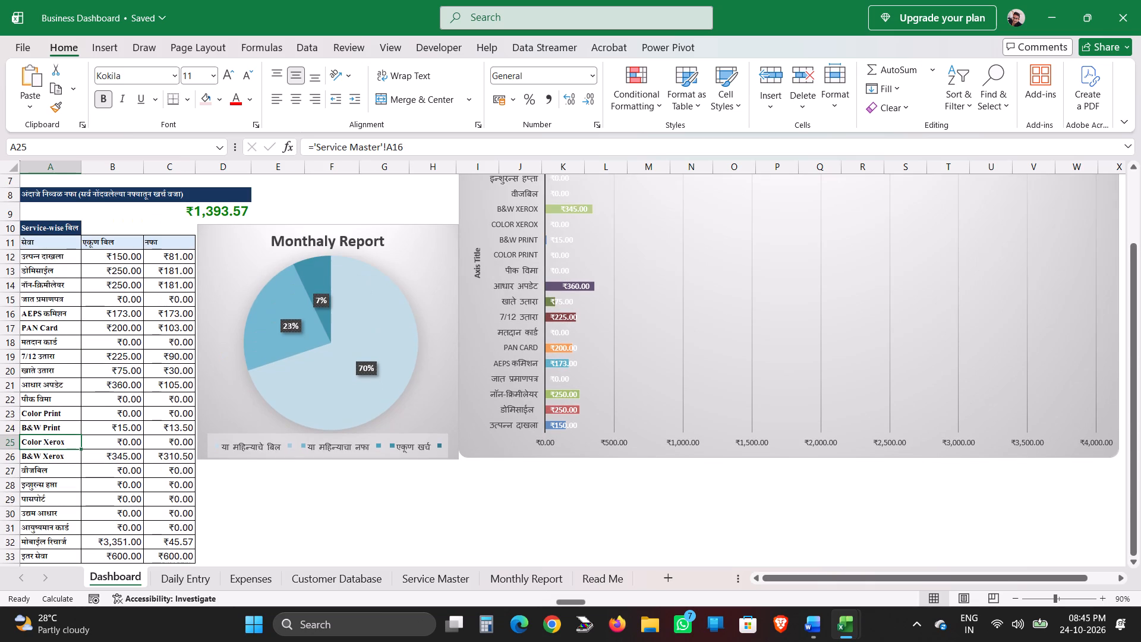
pyautogui.click(57, 461)
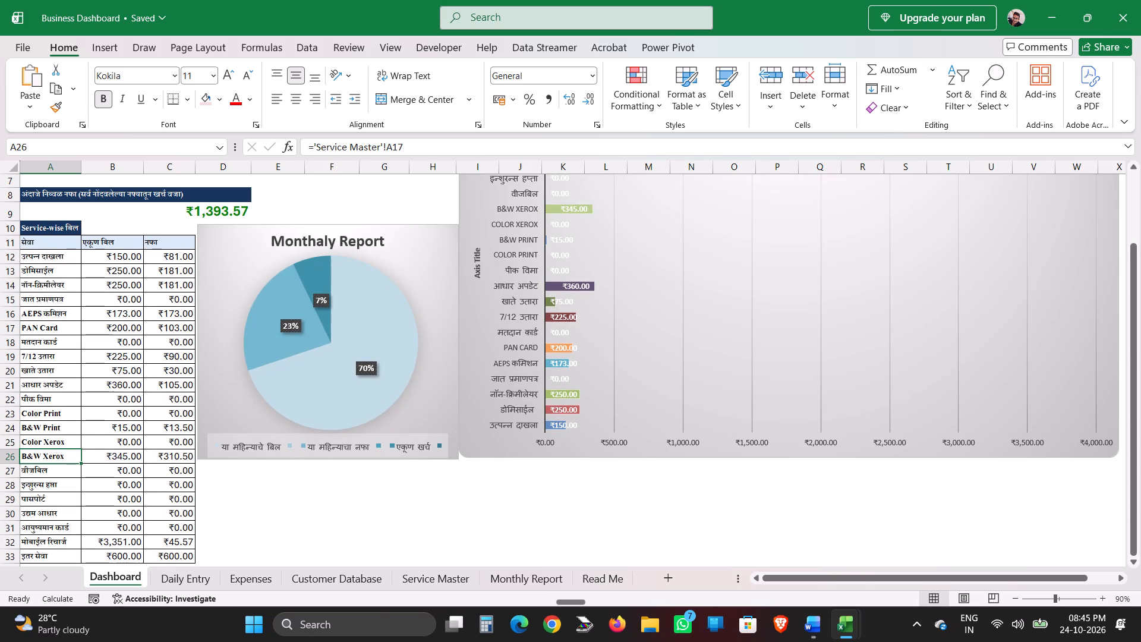
pyautogui.click(56, 446)
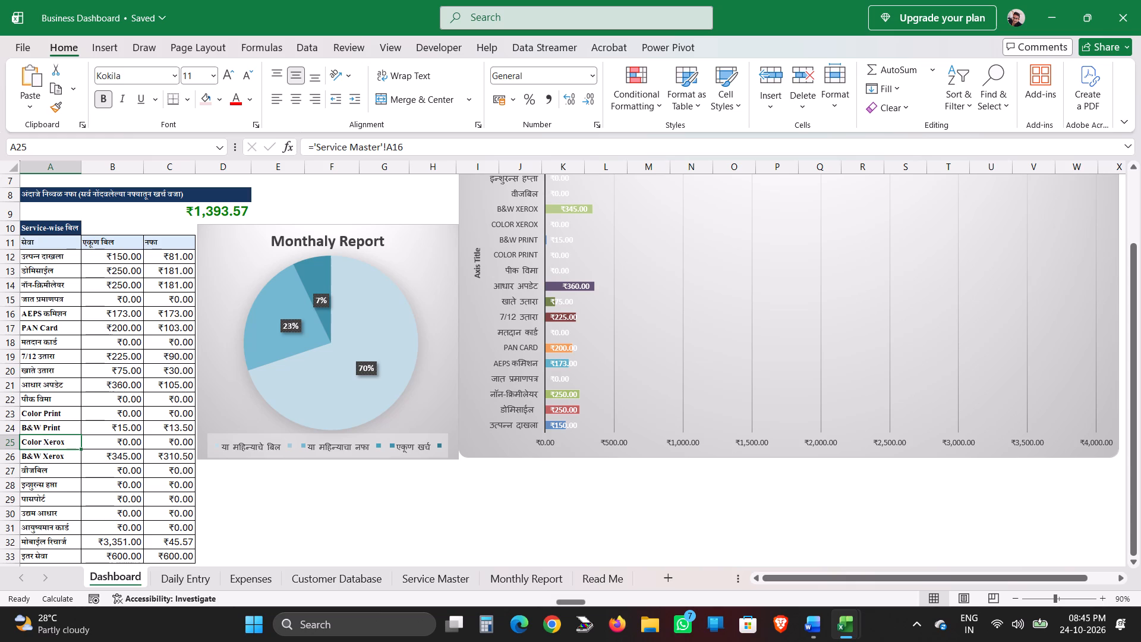
# Fill the Color Print row's formulas in A23:C23 down the Dashboard's service-wise table through row 34.
pyautogui.click(64, 414)
pyautogui.moveTo(69, 415); pyautogui.dragTo(169, 420)
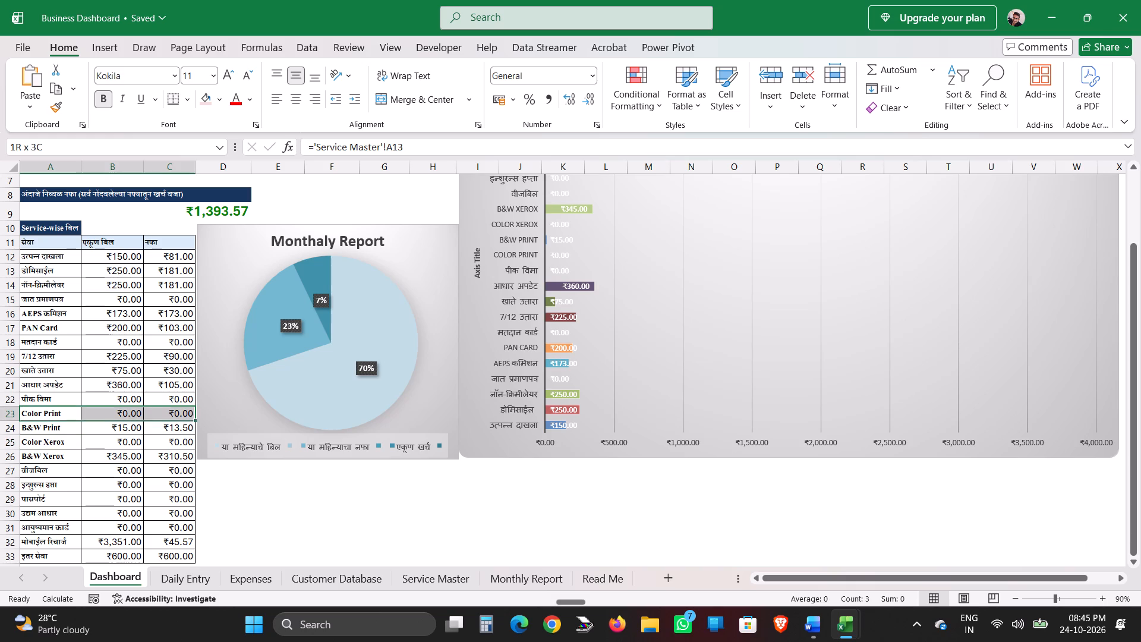
pyautogui.moveTo(169, 420); pyautogui.dragTo(172, 415)
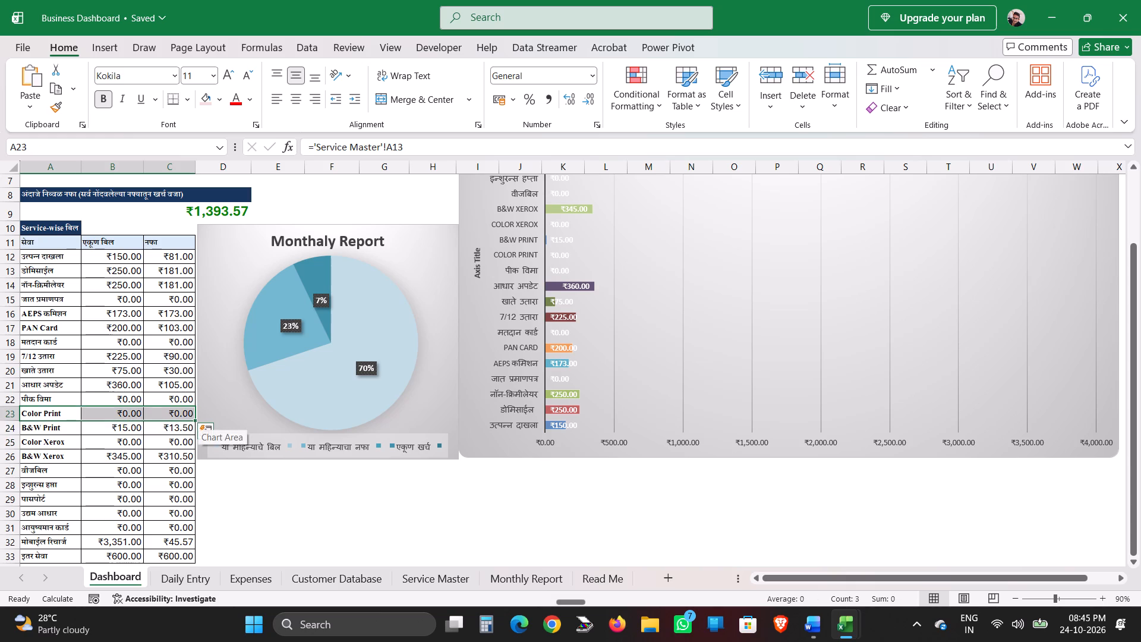
pyautogui.click(175, 414)
pyautogui.moveTo(54, 411); pyautogui.dragTo(108, 416)
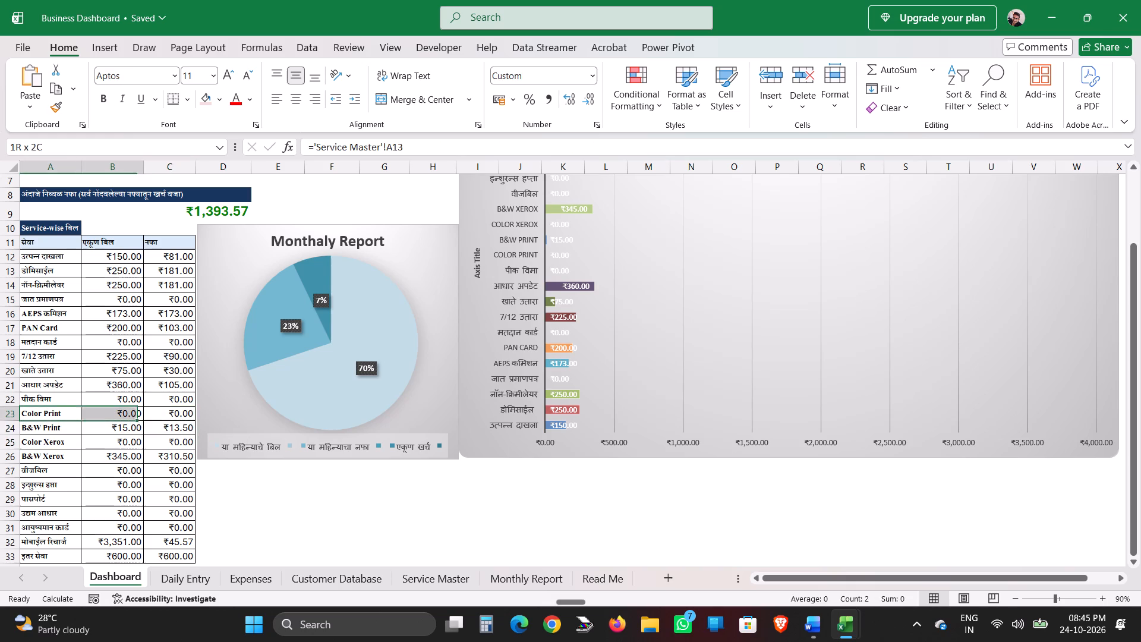
pyautogui.moveTo(108, 416); pyautogui.dragTo(184, 417)
pyautogui.moveTo(193, 422); pyautogui.dragTo(193, 435)
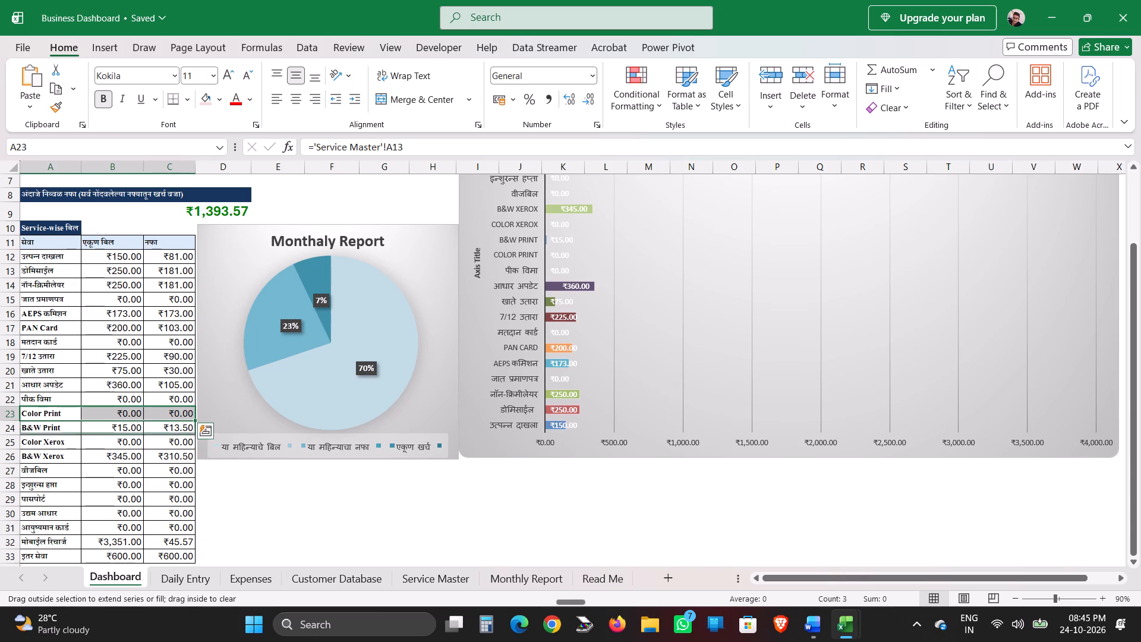
pyautogui.moveTo(193, 435); pyautogui.dragTo(193, 439)
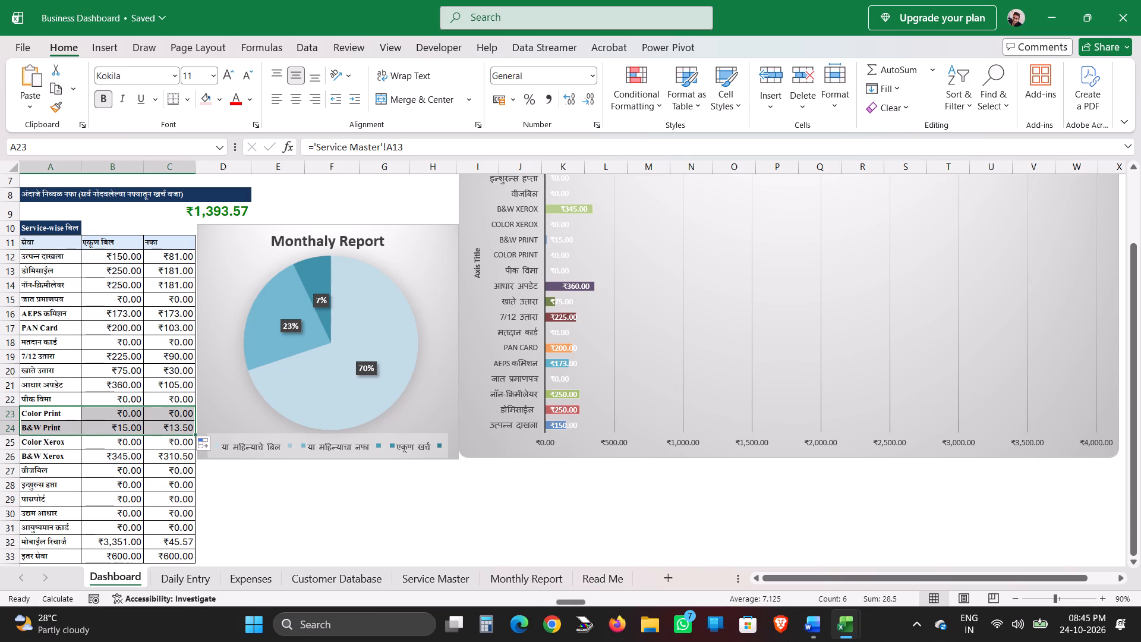
pyautogui.moveTo(192, 434); pyautogui.dragTo(193, 457)
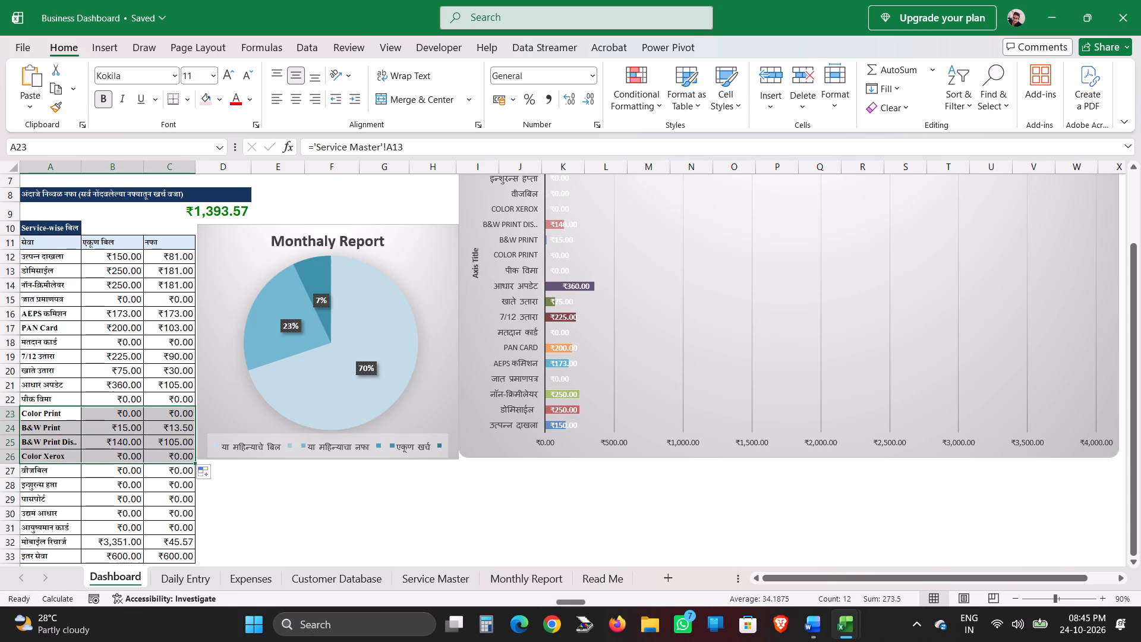
pyautogui.moveTo(194, 462); pyautogui.dragTo(187, 525)
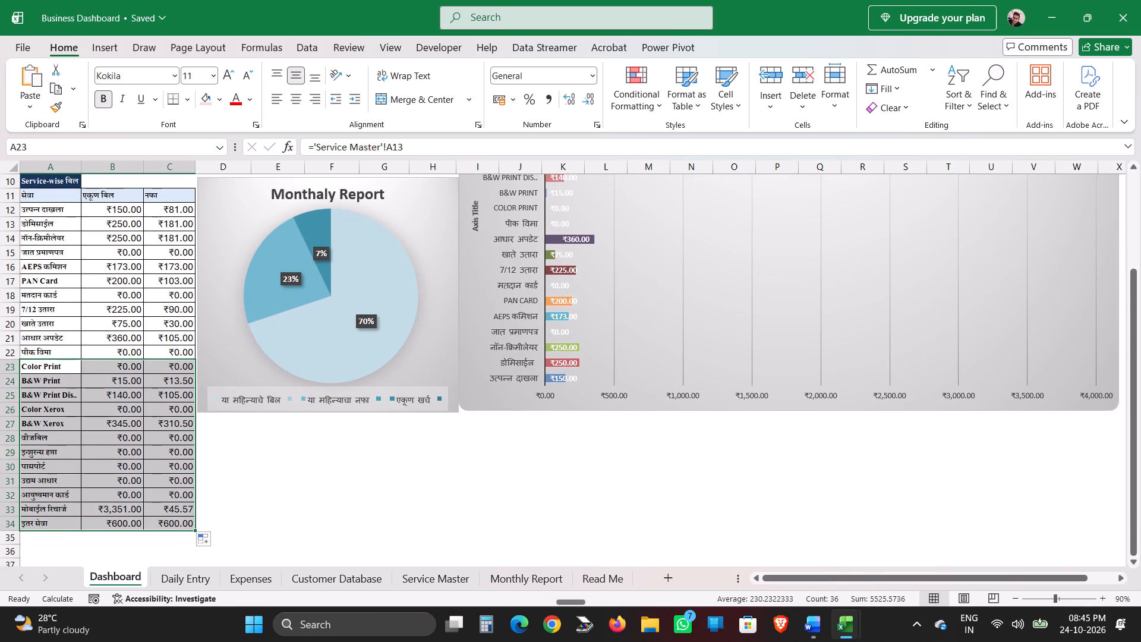
pyautogui.click(77, 499)
# Extend the service-wise bar chart's source range through row 34 so it includes the इतर सेवा service.
pyautogui.scroll(4, 453, 535)
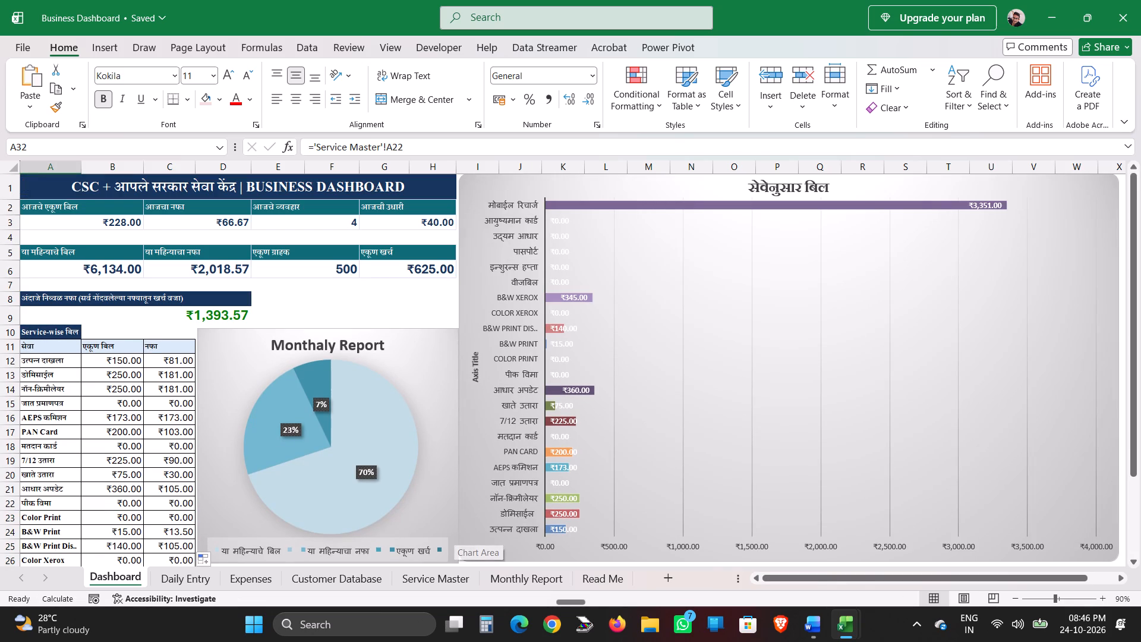
pyautogui.click(726, 306)
pyautogui.scroll(-4, 181, 431)
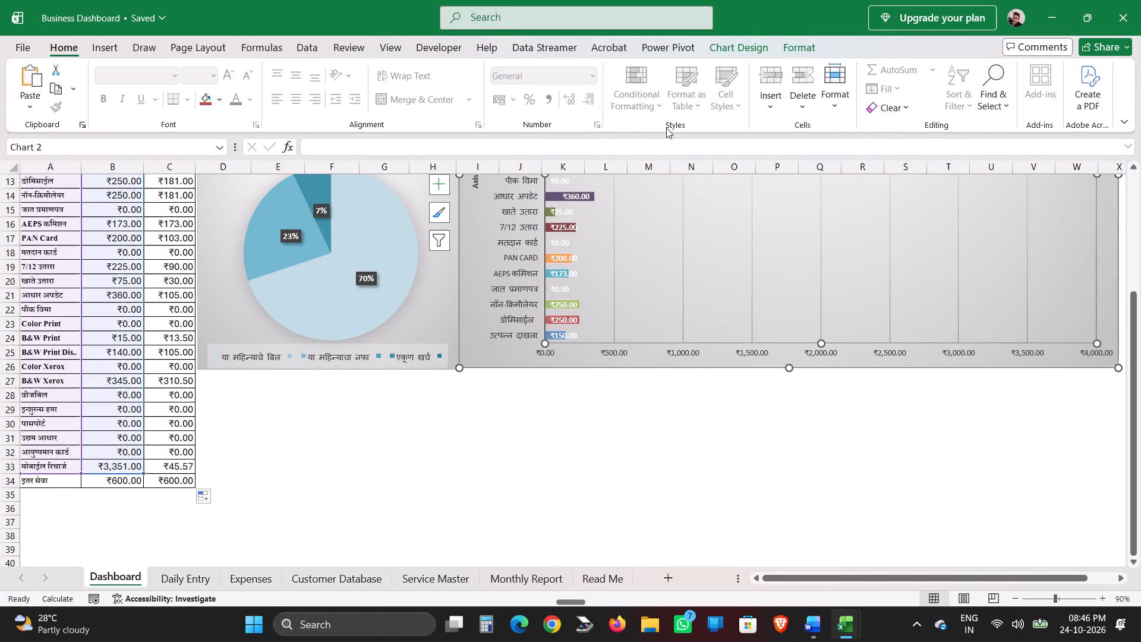
pyautogui.scroll(3, 647, 329)
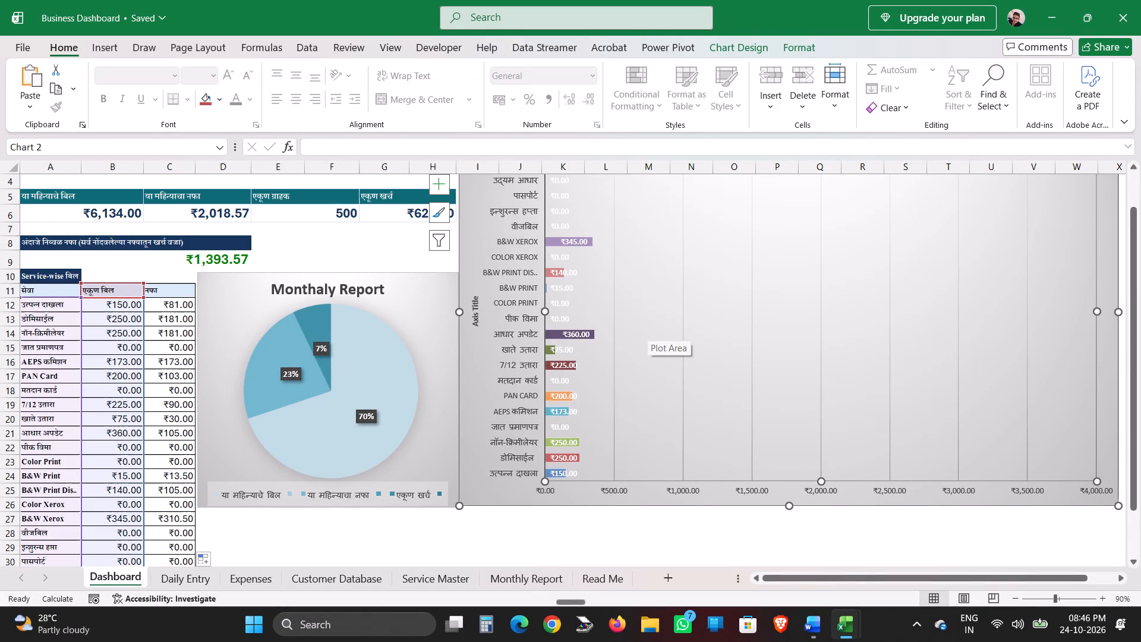
pyautogui.scroll(1, 647, 329)
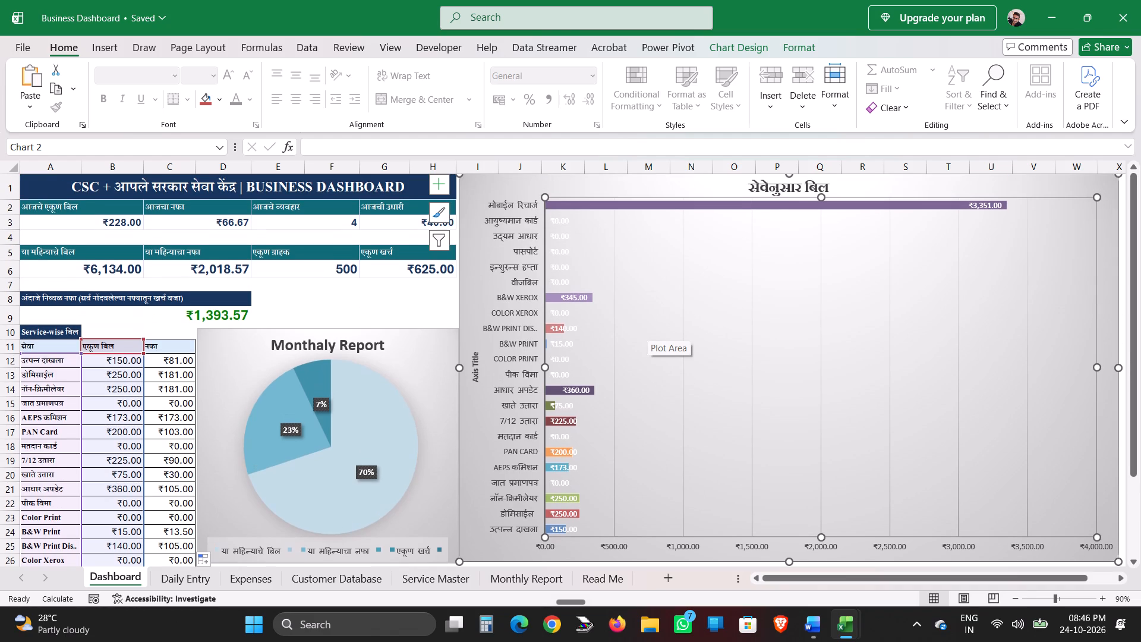
pyautogui.click(835, 103)
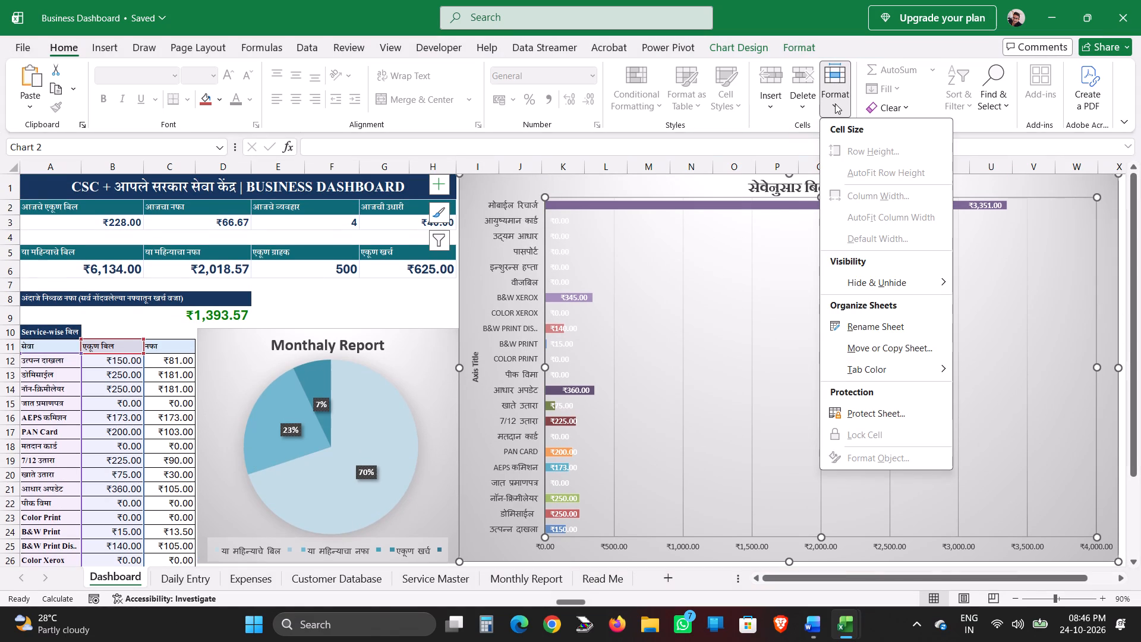
pyautogui.click(619, 297)
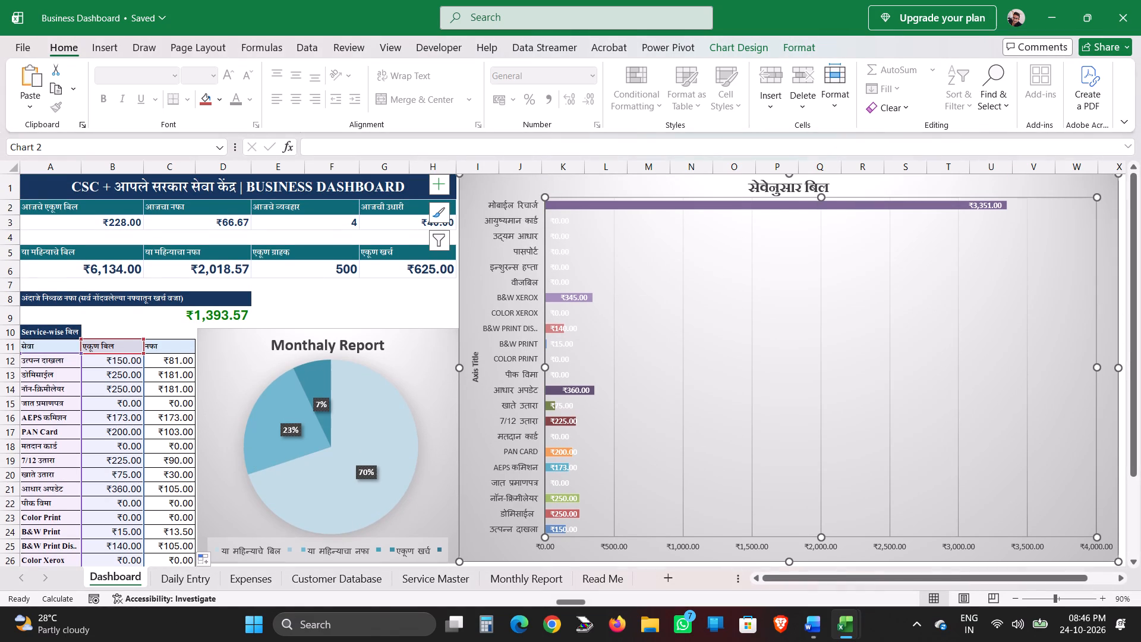
pyautogui.scroll(-5, 106, 402)
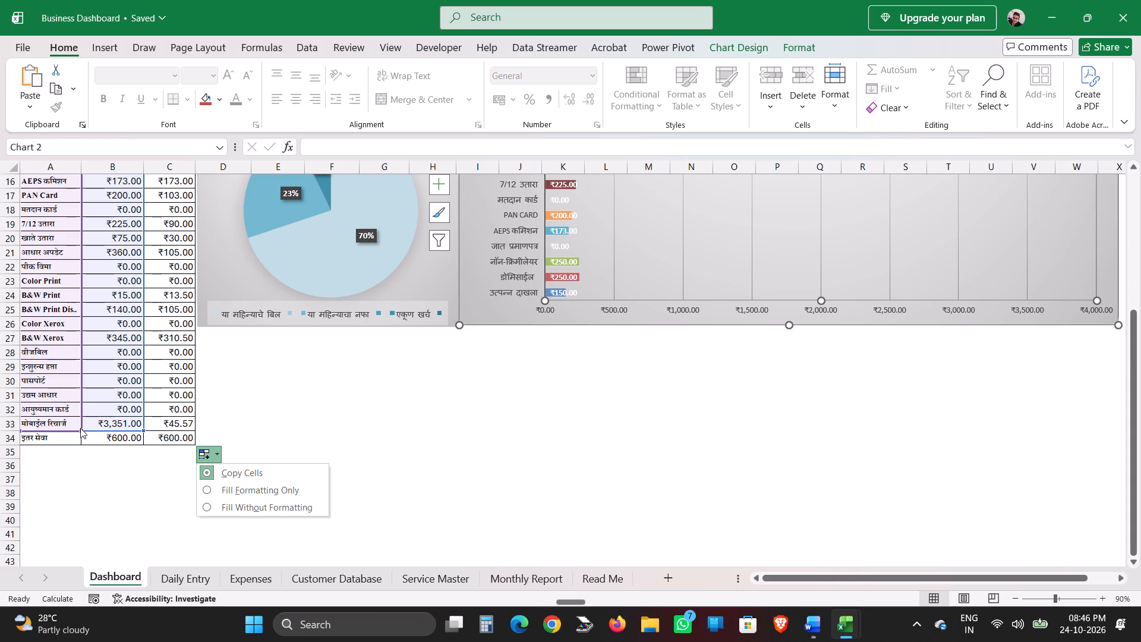
pyautogui.moveTo(80, 430); pyautogui.dragTo(81, 440)
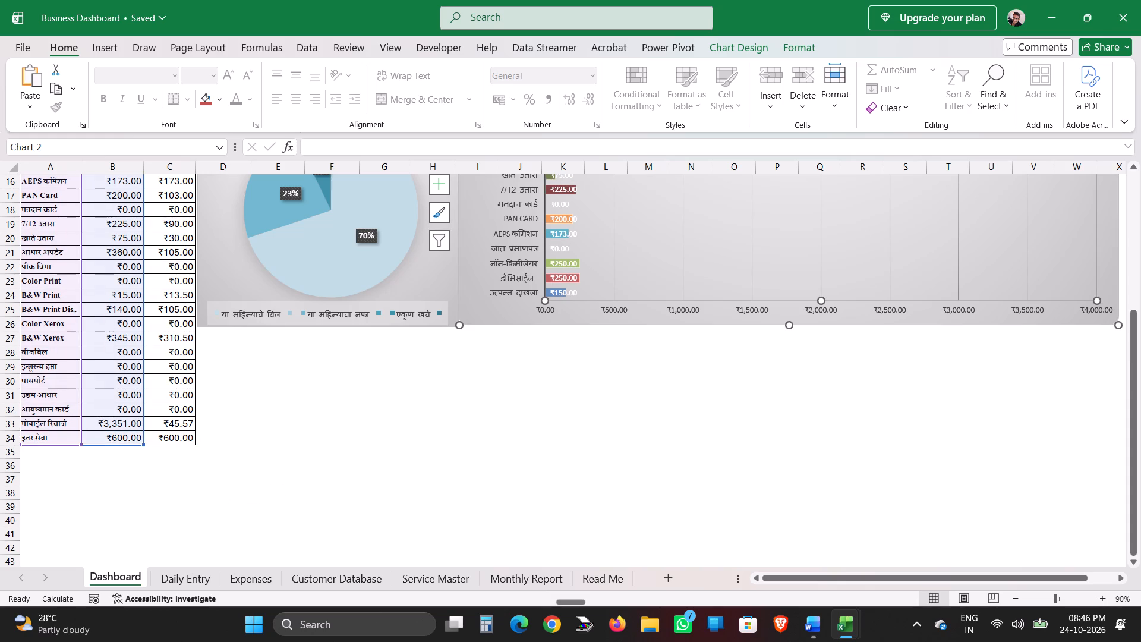
pyautogui.click(445, 435)
# Examine the service-wise bar chart and compare its bars with the highlighted source rows in the service table.
pyautogui.scroll(5, 659, 386)
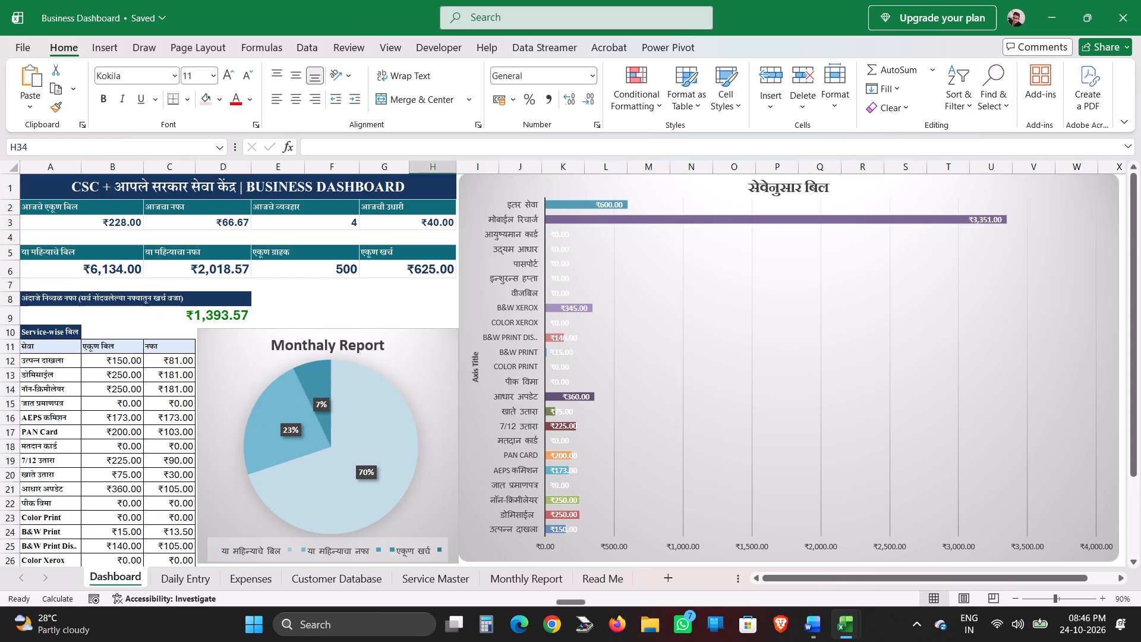
pyautogui.click(708, 373)
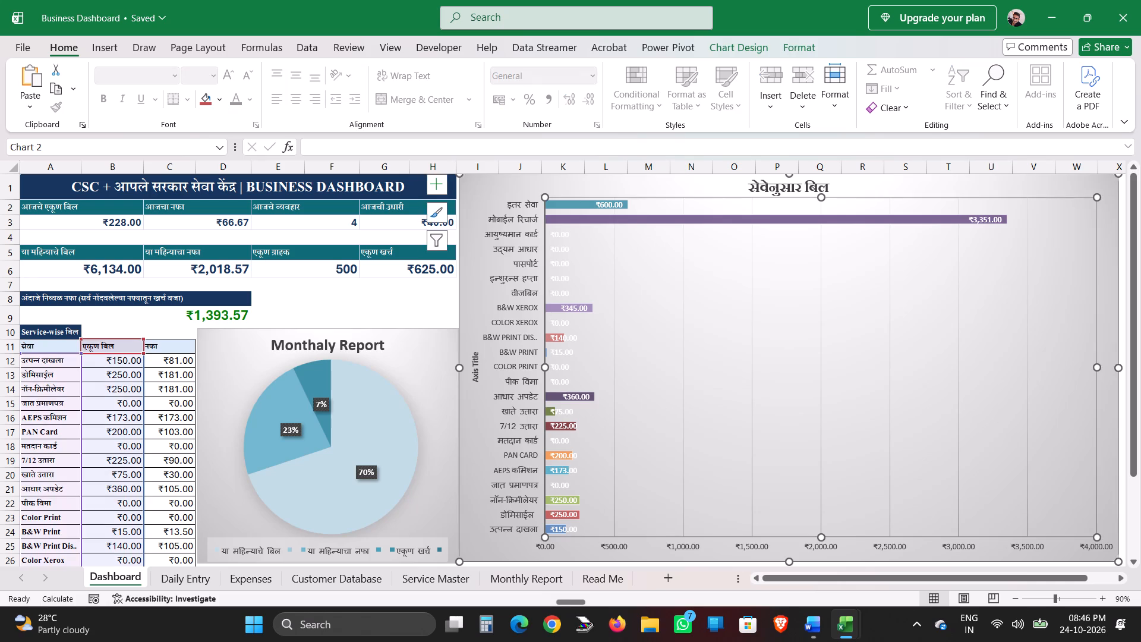
pyautogui.scroll(-2, 684, 371)
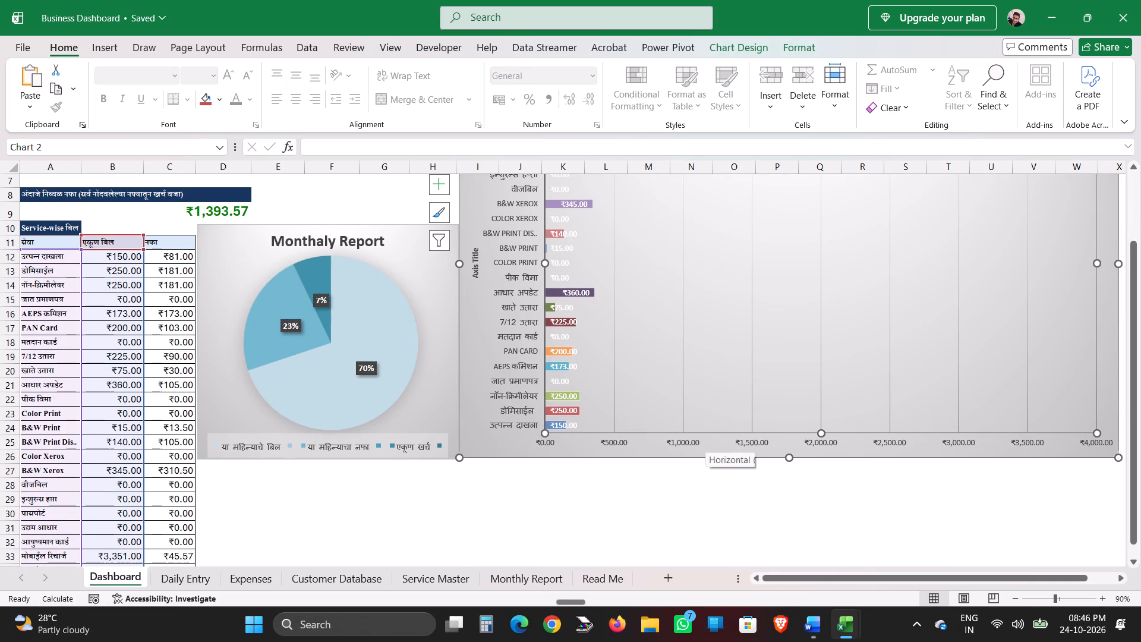
pyautogui.scroll(5, 705, 441)
pyautogui.click(755, 304)
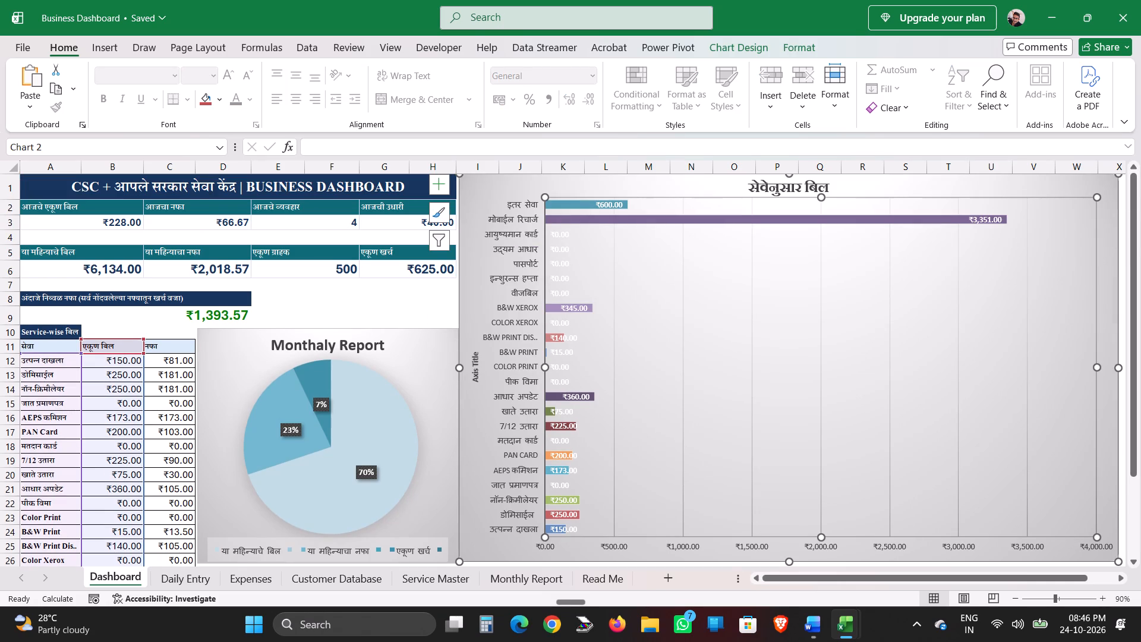
pyautogui.scroll(-4, 337, 394)
pyautogui.scroll(6, 337, 394)
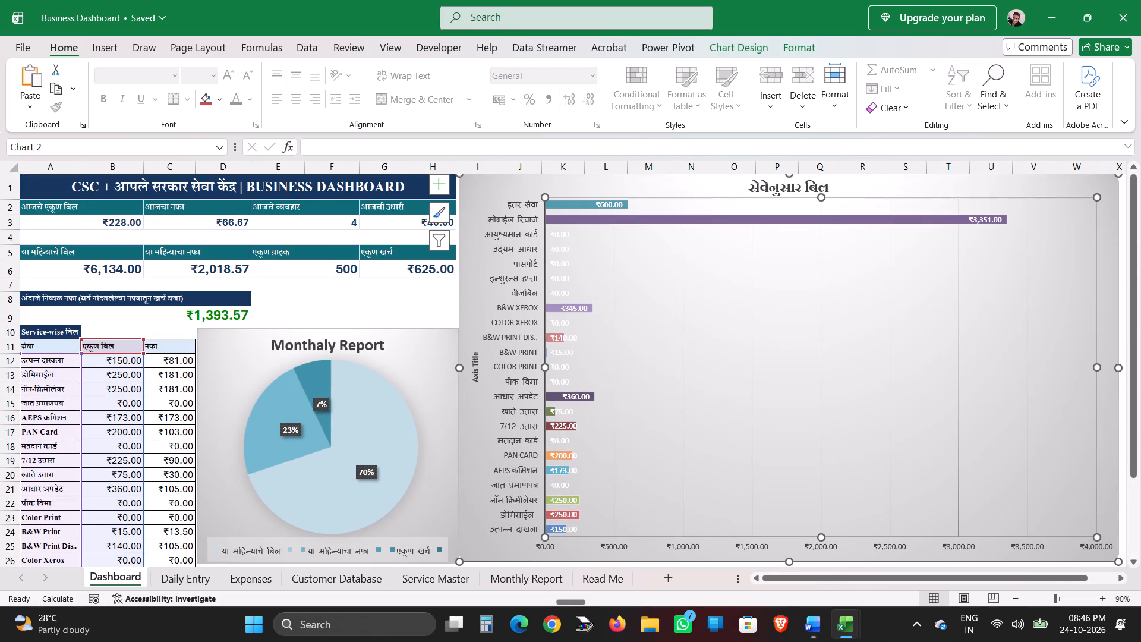
# Examine the Dashboard's charts and the formulas behind its daily, monthly, customer, expense and net-profit summary figures.
pyautogui.click(907, 379)
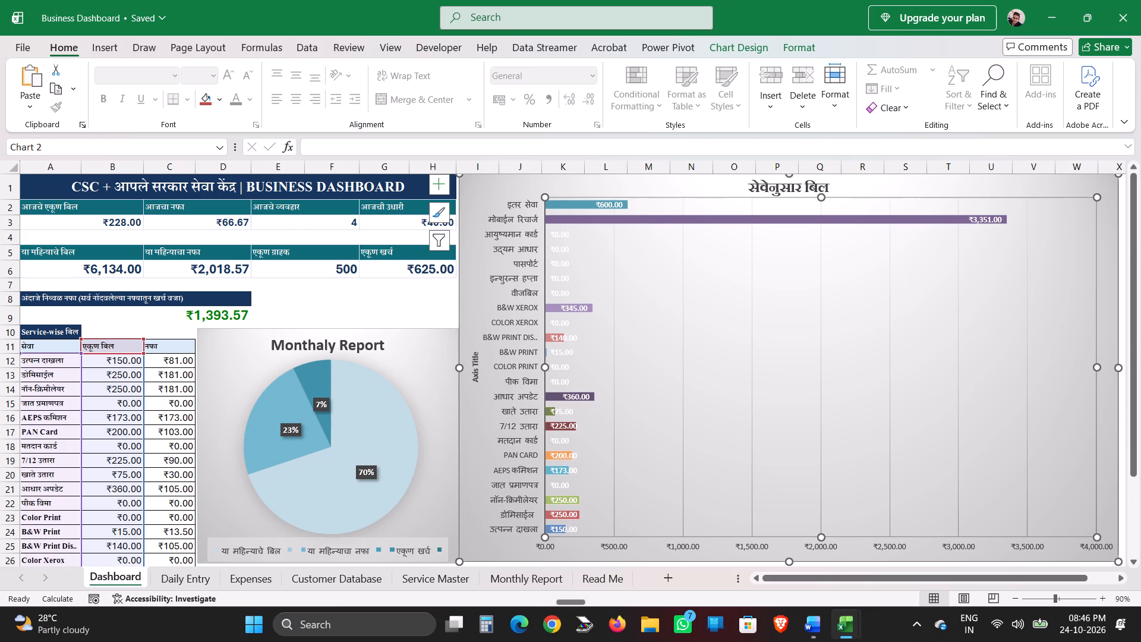
pyautogui.click(420, 383)
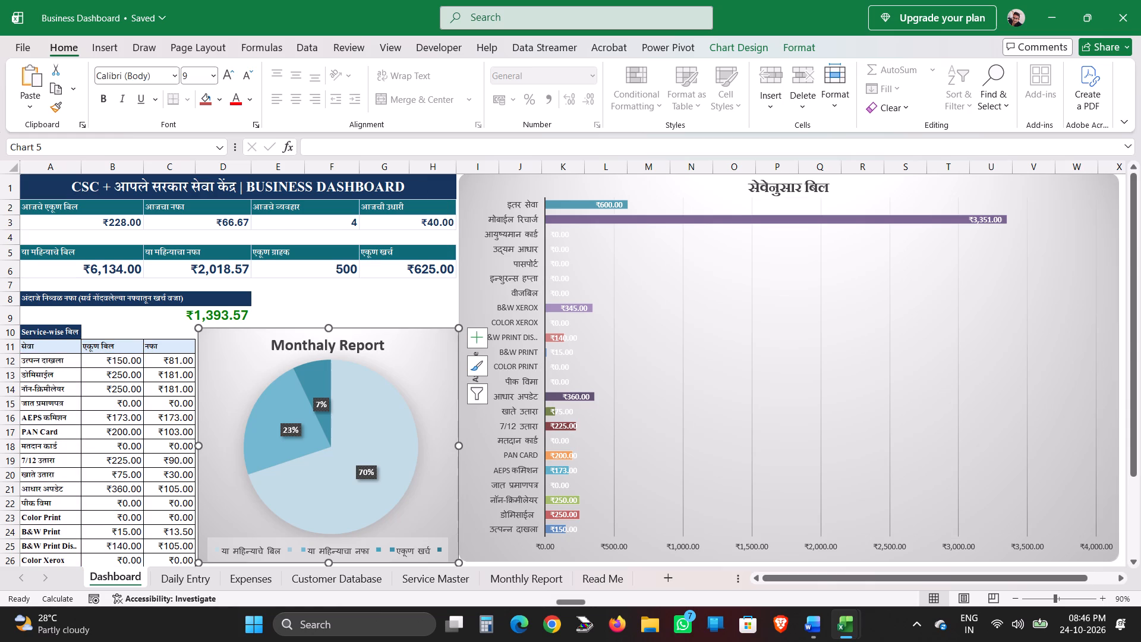
pyautogui.click(356, 303)
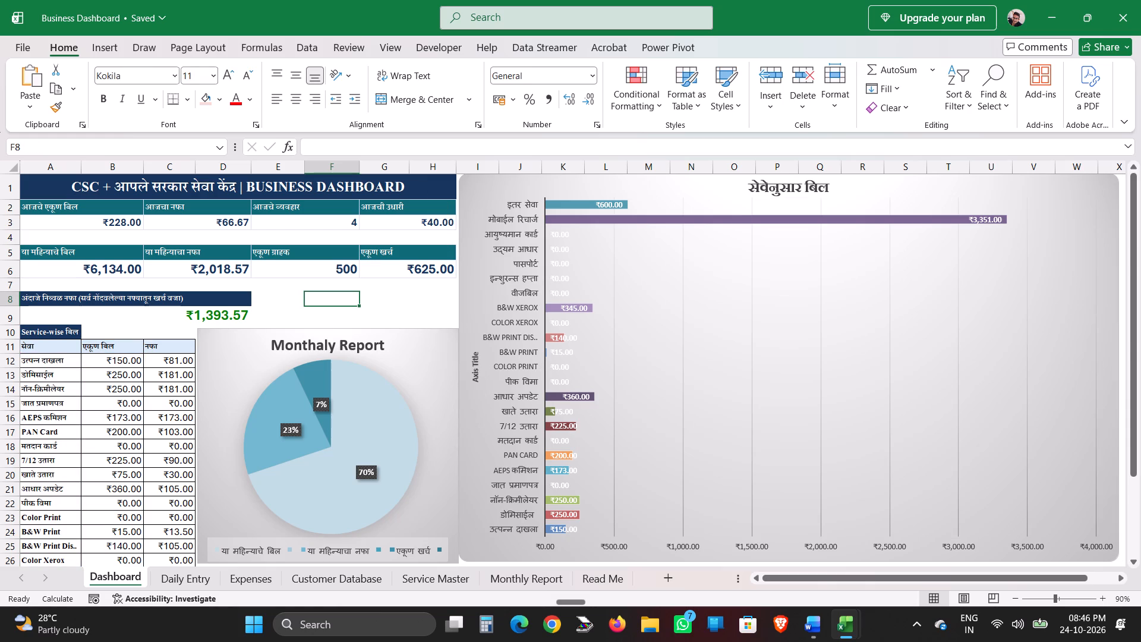
pyautogui.click(112, 224)
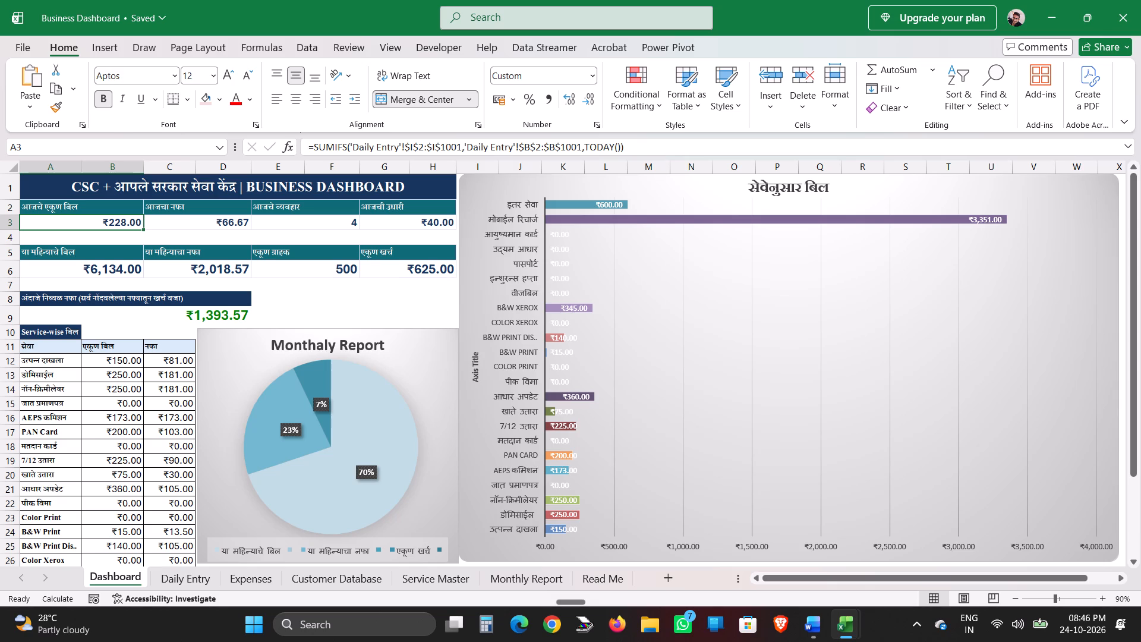
pyautogui.click(212, 219)
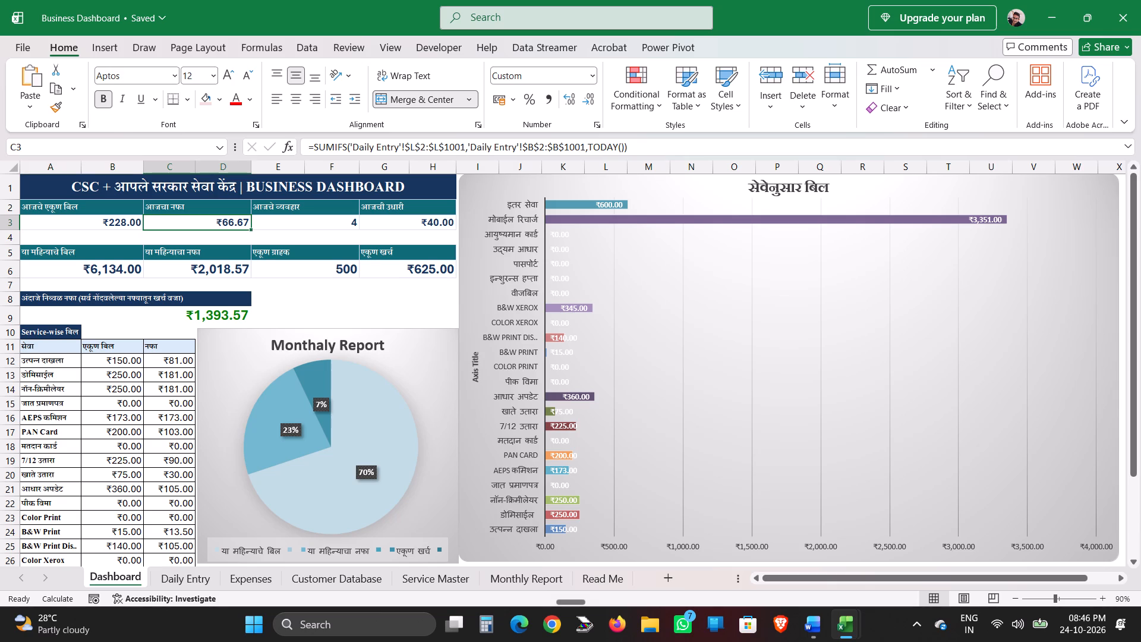
pyautogui.click(114, 376)
pyautogui.click(195, 272)
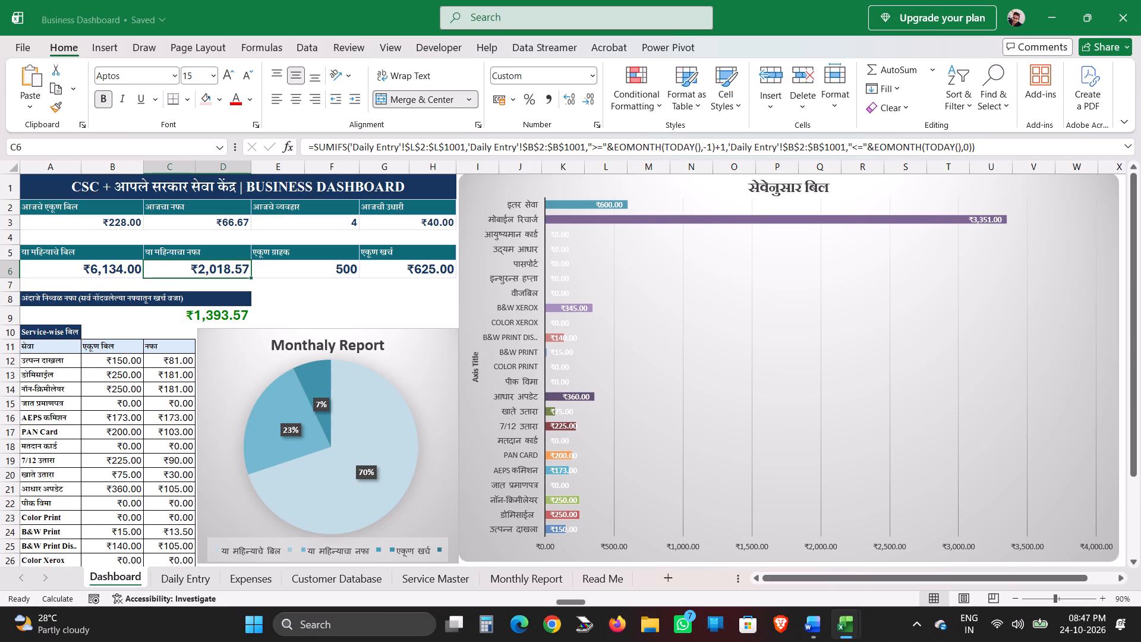
pyautogui.click(115, 265)
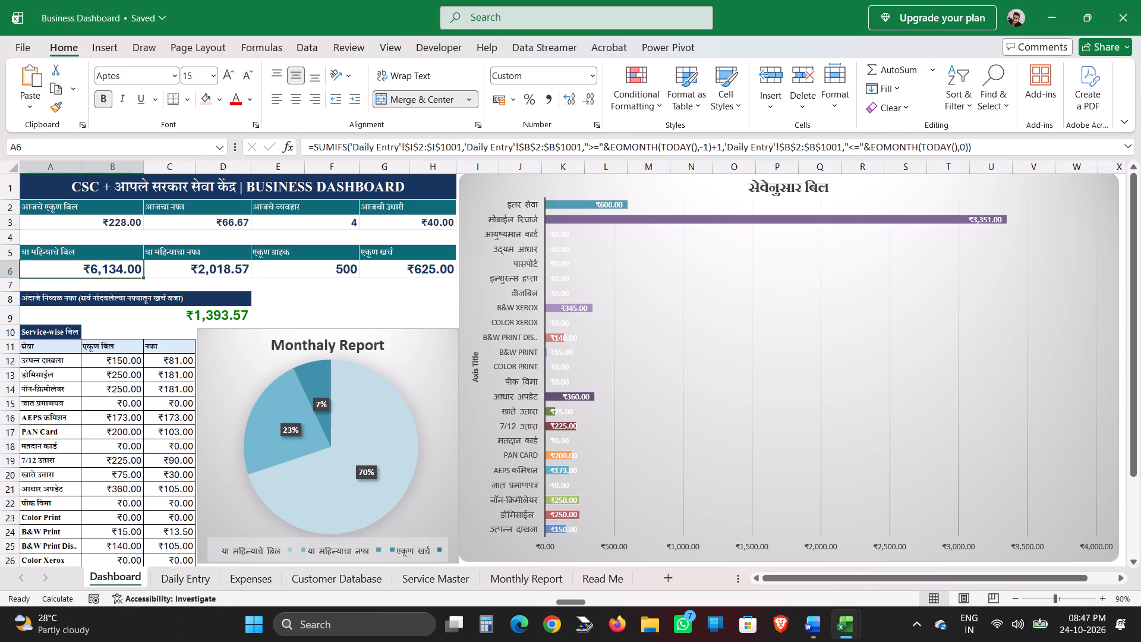
pyautogui.click(398, 265)
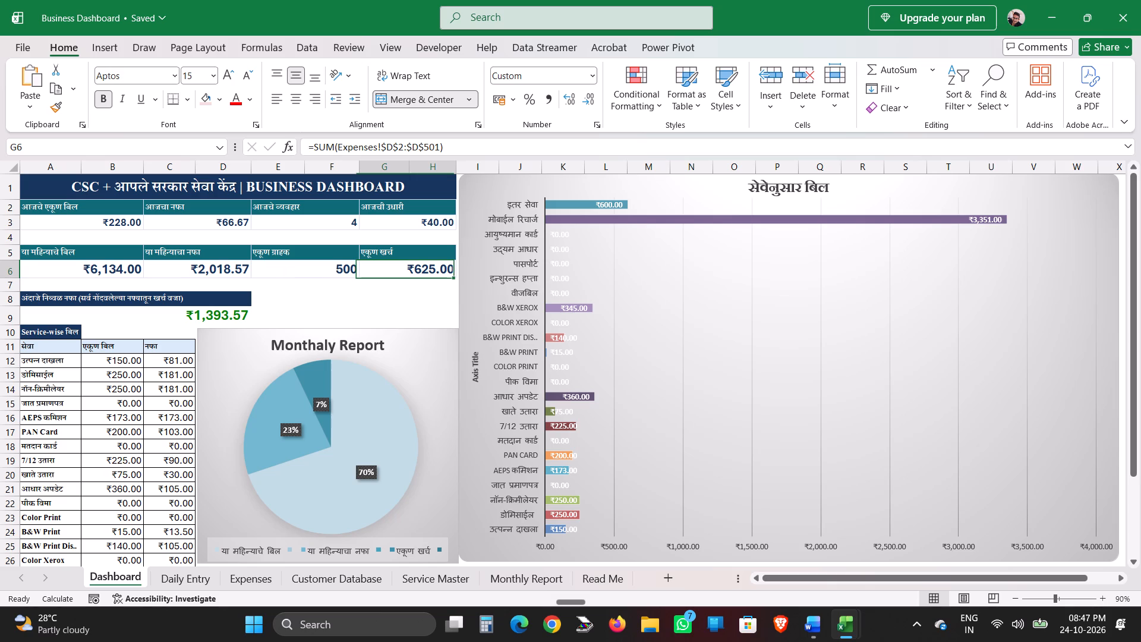
pyautogui.click(333, 268)
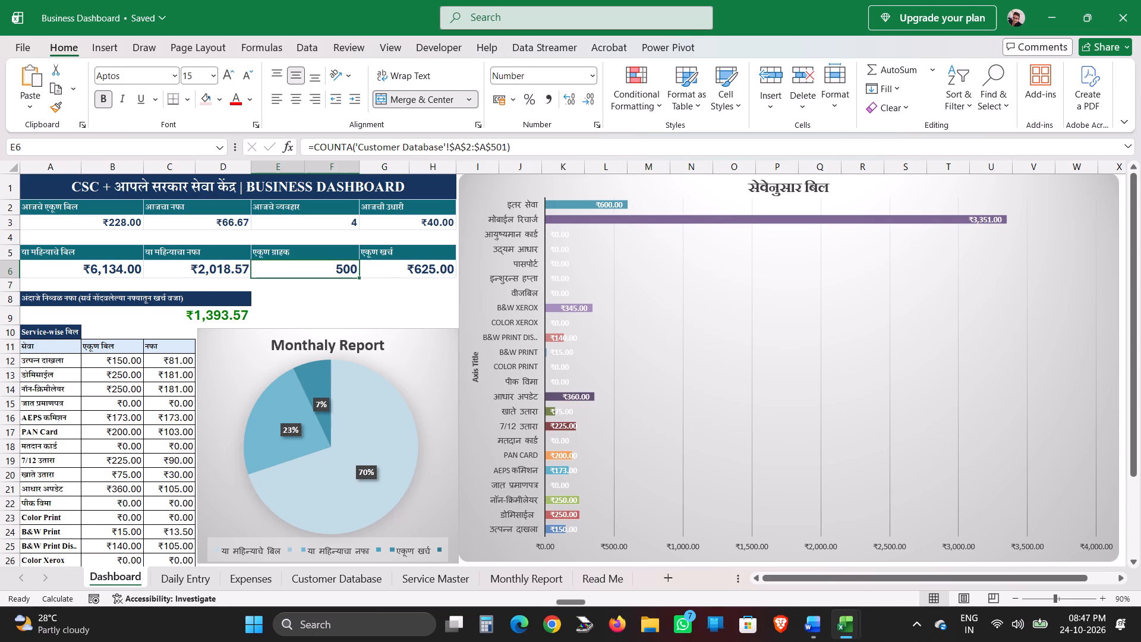
pyautogui.click(198, 319)
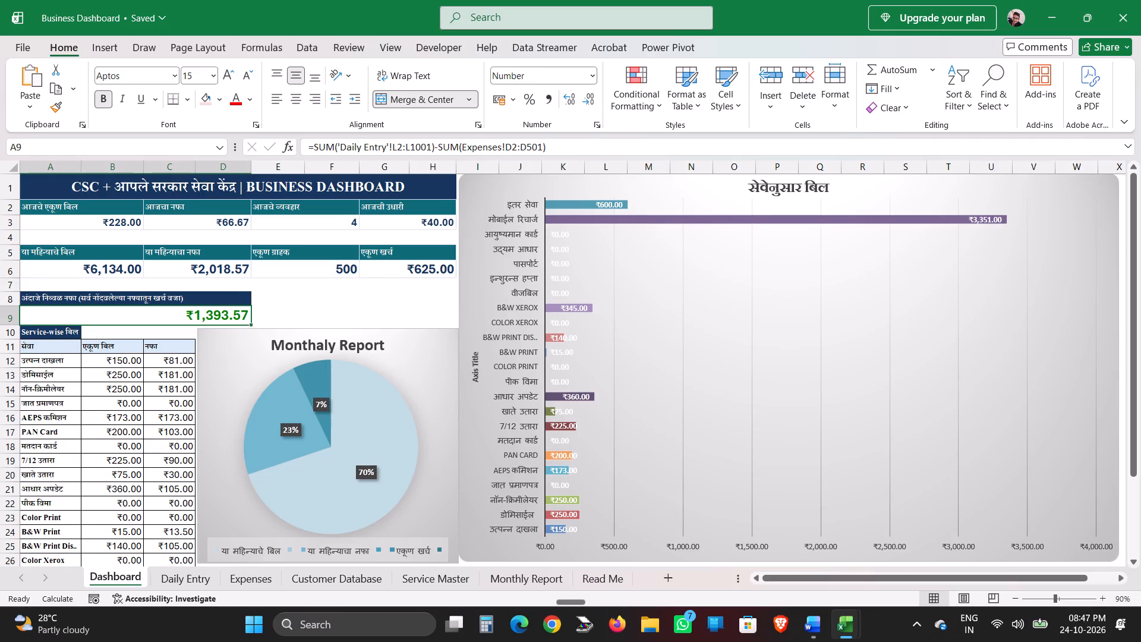
pyautogui.click(329, 274)
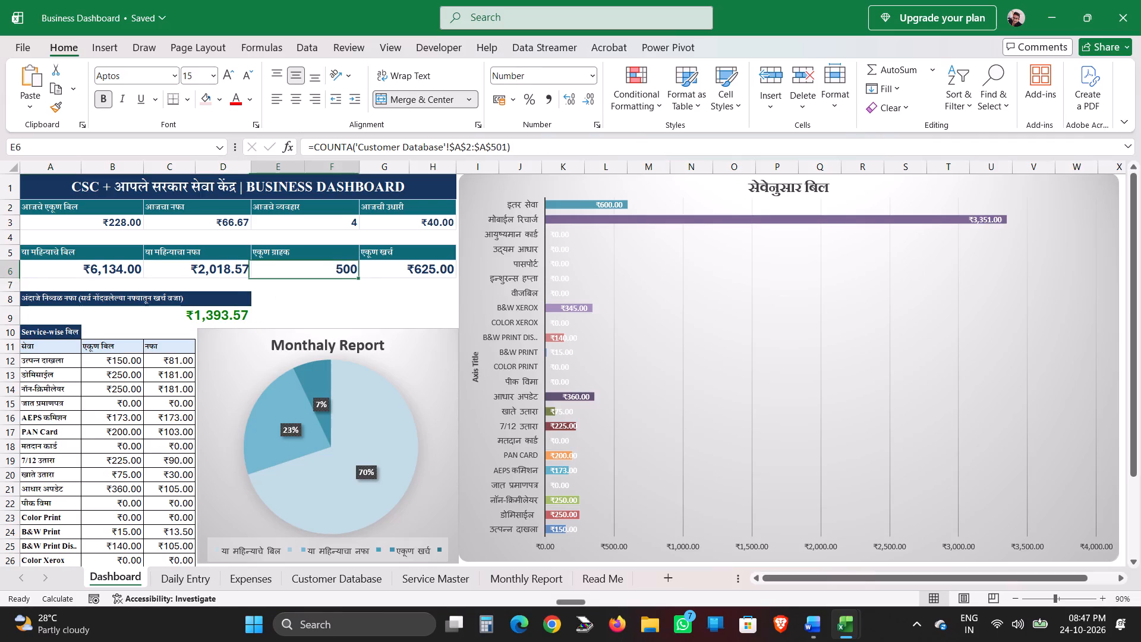
# Clear the filter from the एकूण उधारी (₹) column in the Customer Database sheet.
pyautogui.click(351, 577)
pyautogui.scroll(-6, 370, 422)
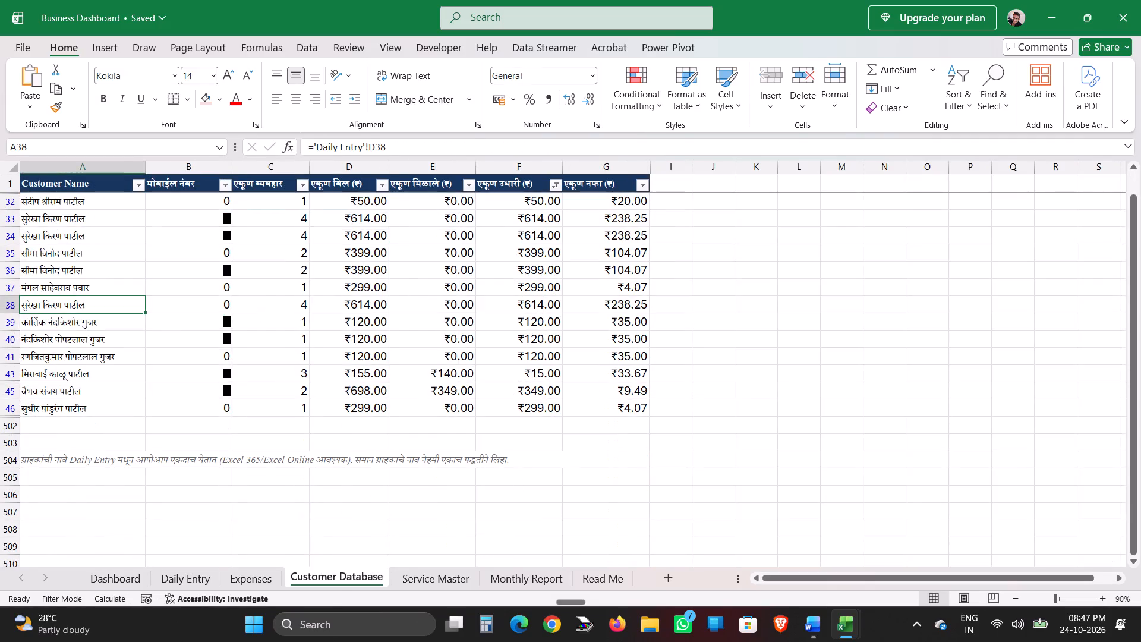
pyautogui.scroll(12, 364, 416)
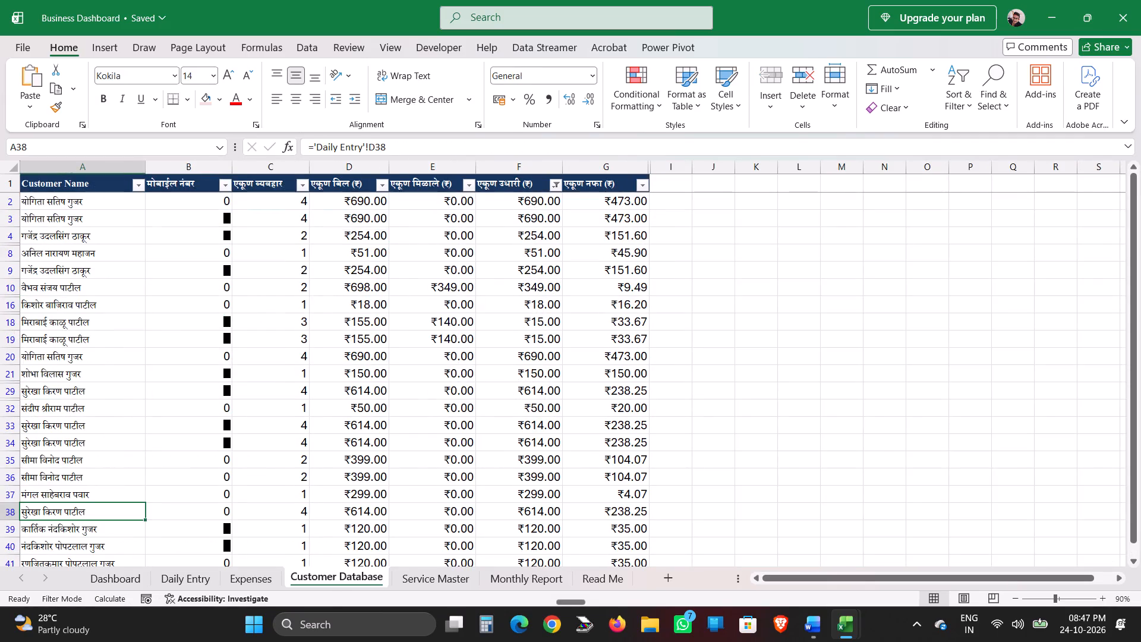
pyautogui.click(550, 179)
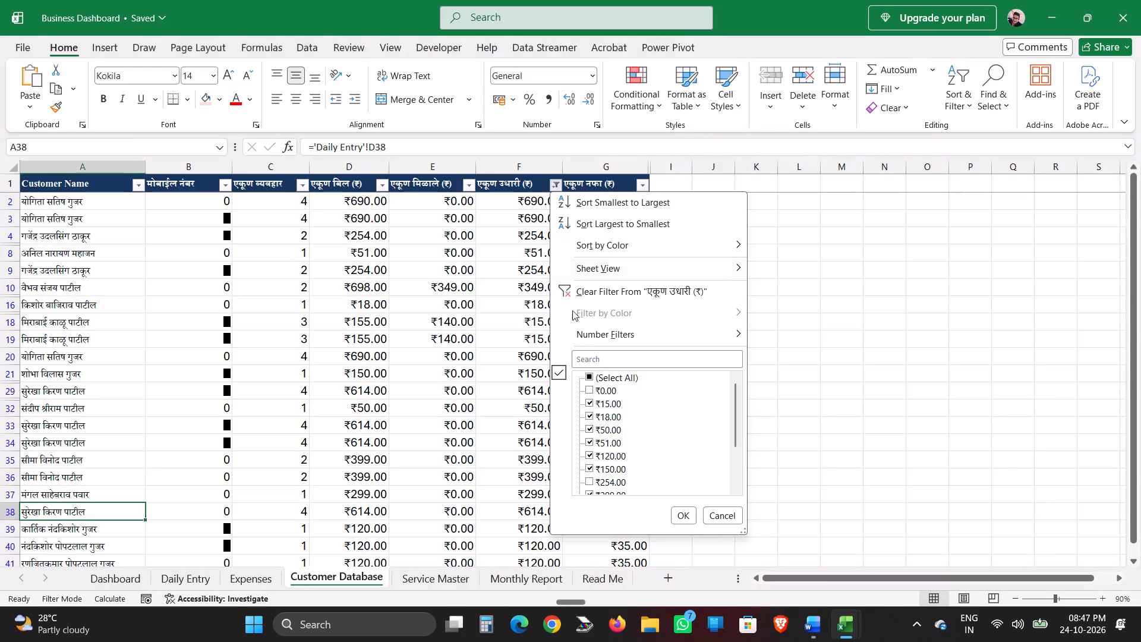
pyautogui.click(585, 297)
# Examine the end of the Customer Database list and the formulas in the name and mobile number columns below it.
pyautogui.scroll(-18, 336, 338)
pyautogui.scroll(6, 332, 339)
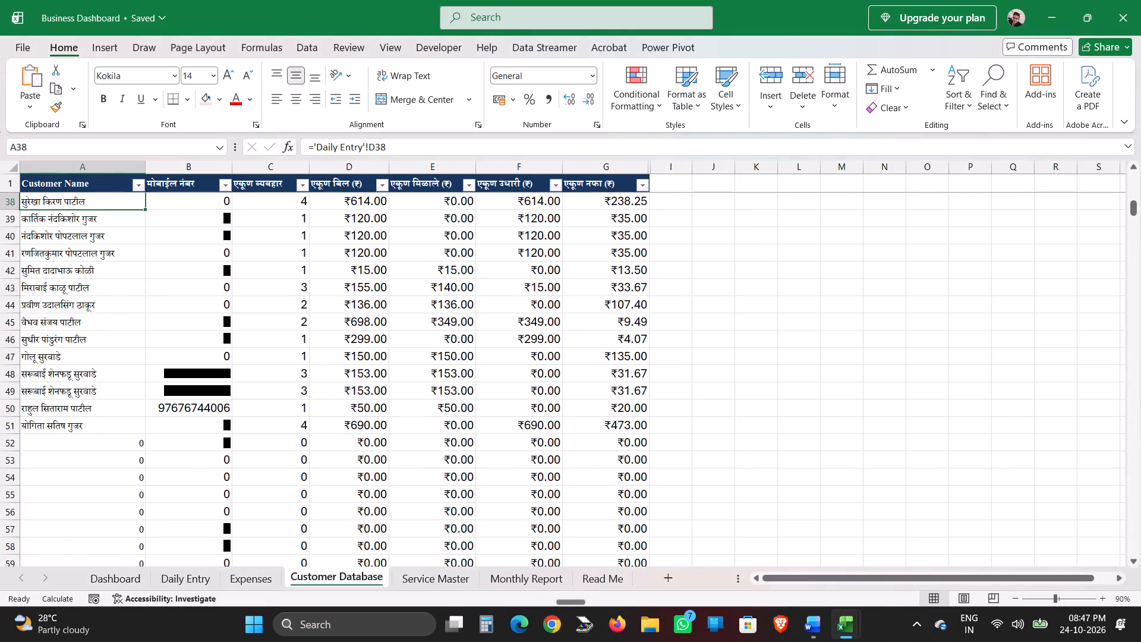
pyautogui.click(185, 444)
pyautogui.click(127, 449)
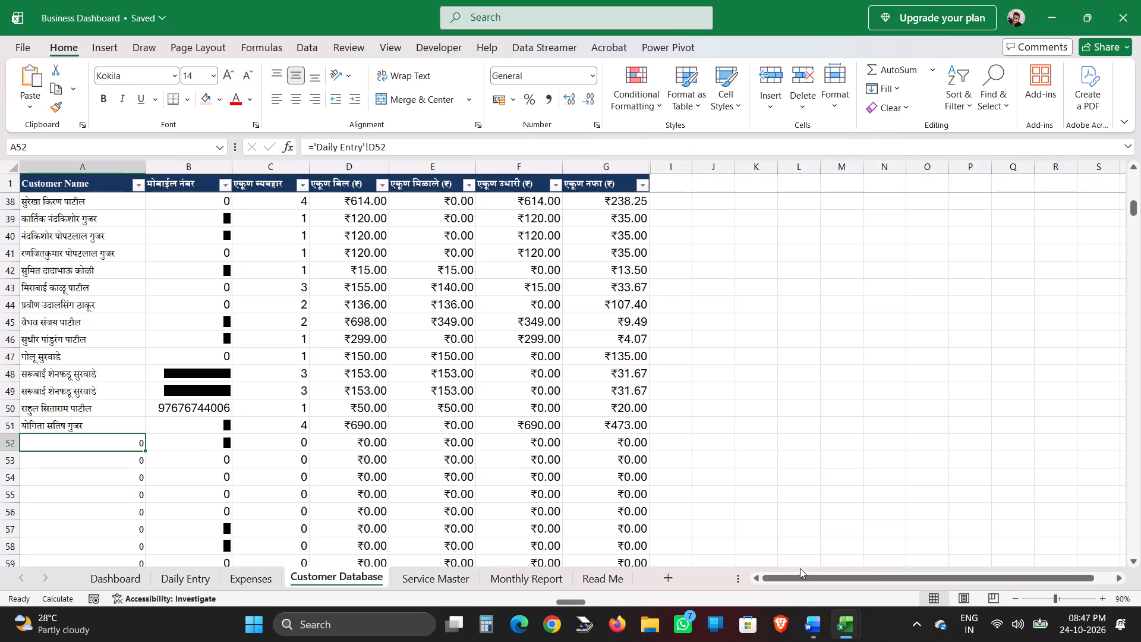
pyautogui.moveTo(807, 578); pyautogui.dragTo(631, 599)
pyautogui.click(174, 548)
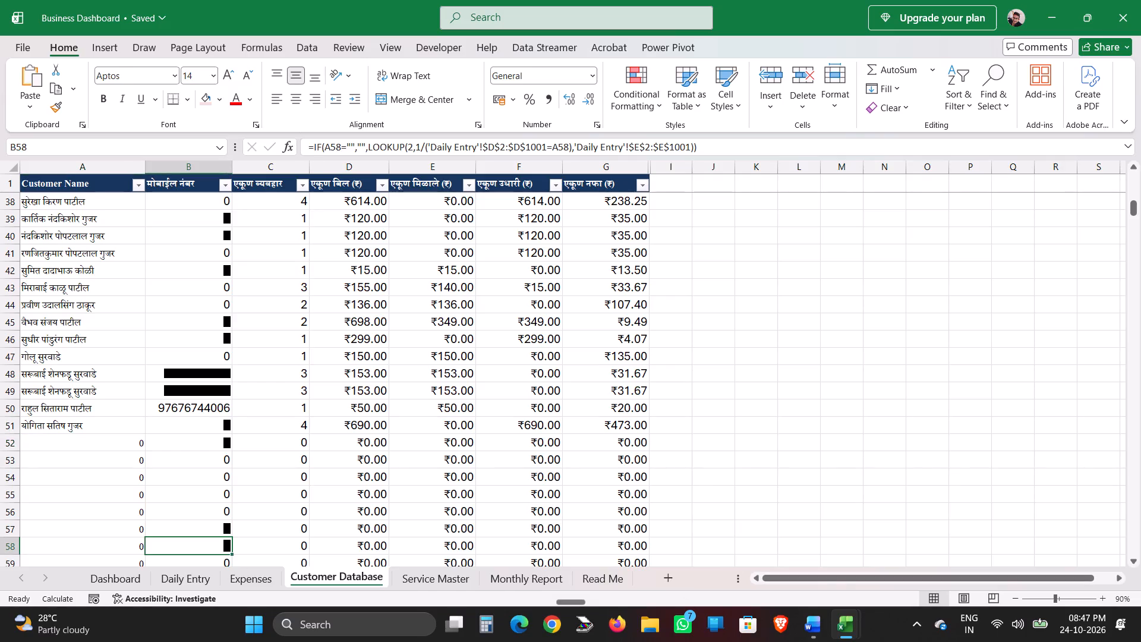
pyautogui.click(112, 436)
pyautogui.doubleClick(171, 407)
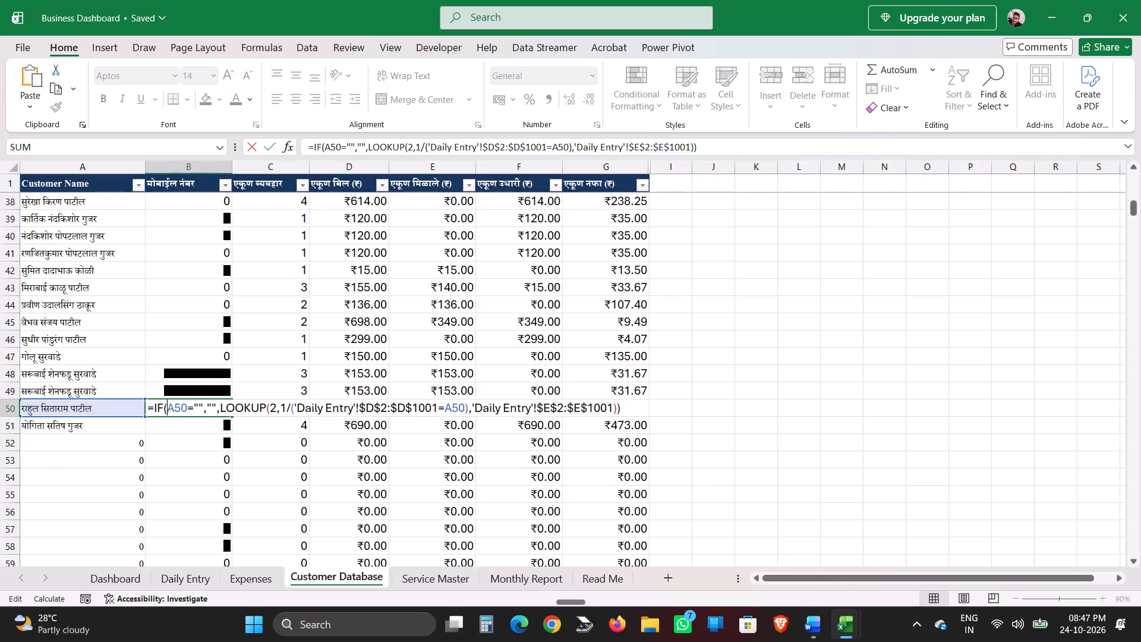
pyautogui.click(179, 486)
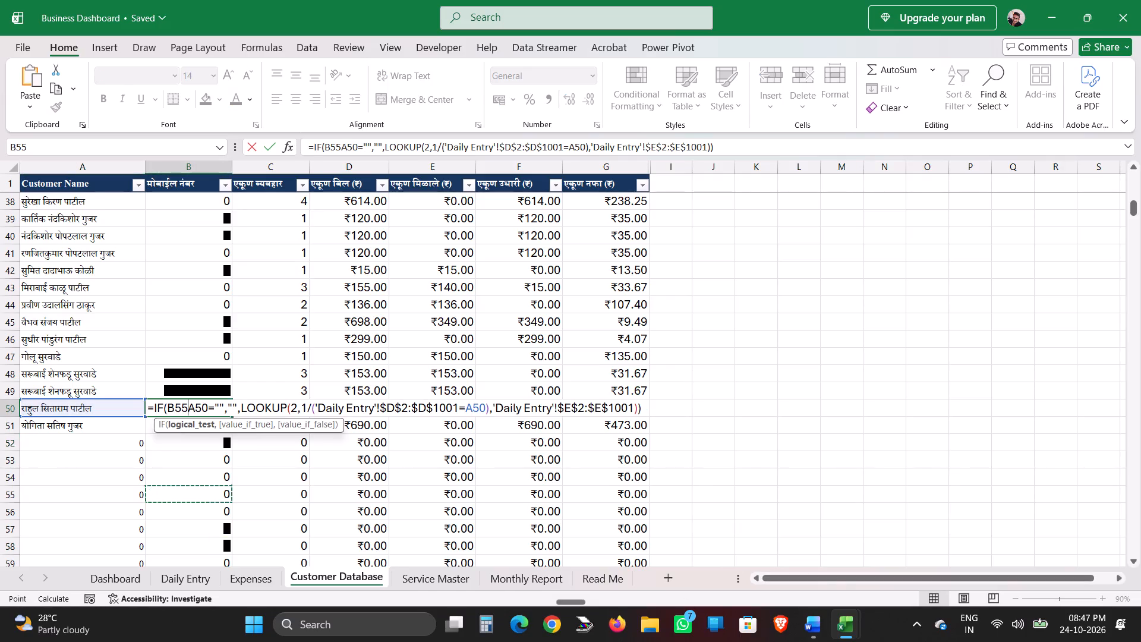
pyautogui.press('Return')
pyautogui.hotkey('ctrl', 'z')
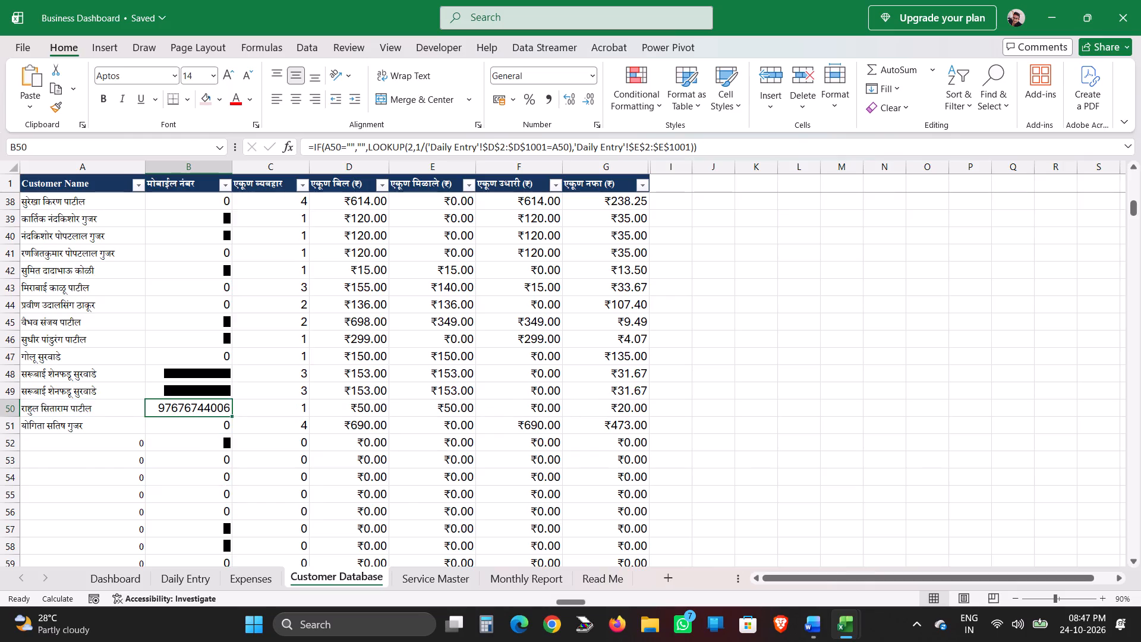
# Remove the extra digit, fourth from the end, from the mobile number in E50 of Daily Entry.
pyautogui.click(85, 583)
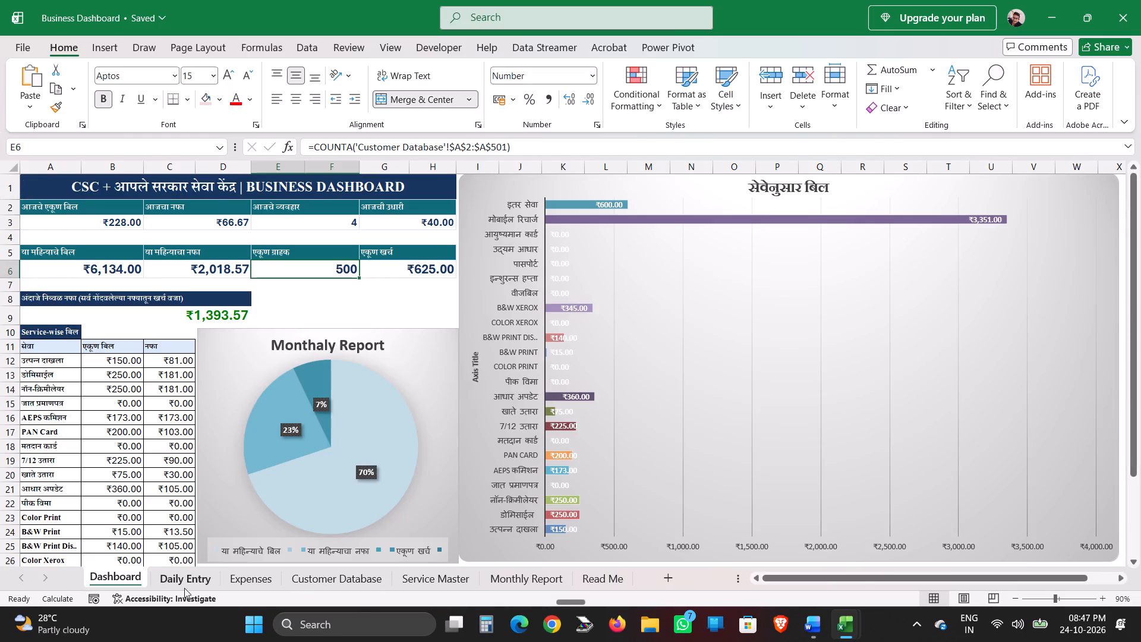
pyautogui.click(196, 574)
pyautogui.scroll(-5, 353, 464)
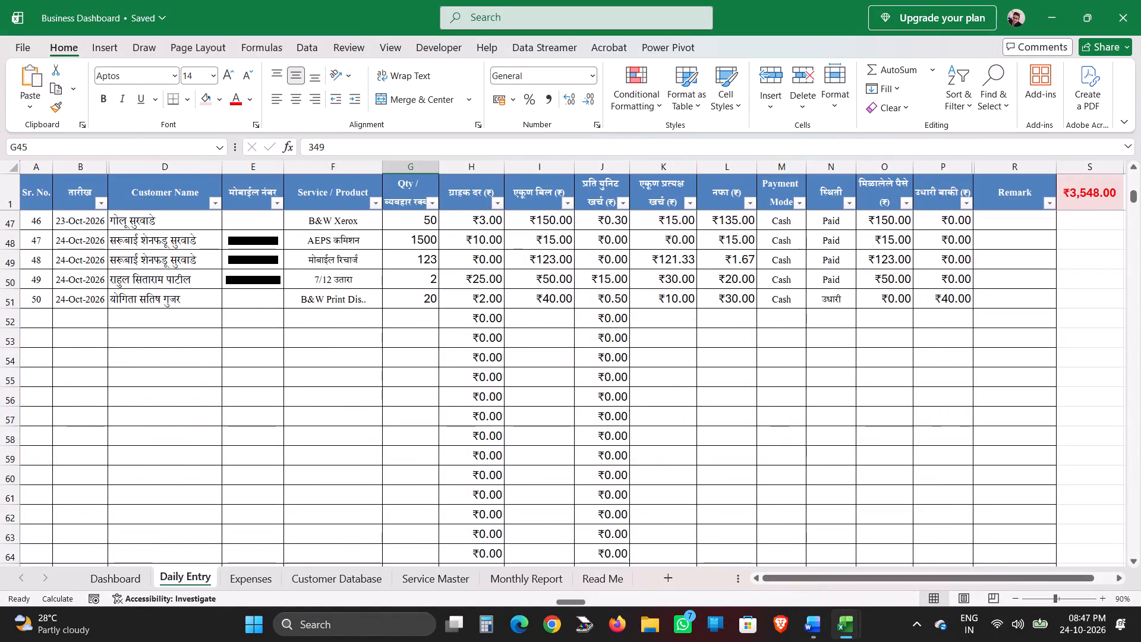
pyautogui.doubleClick(279, 282)
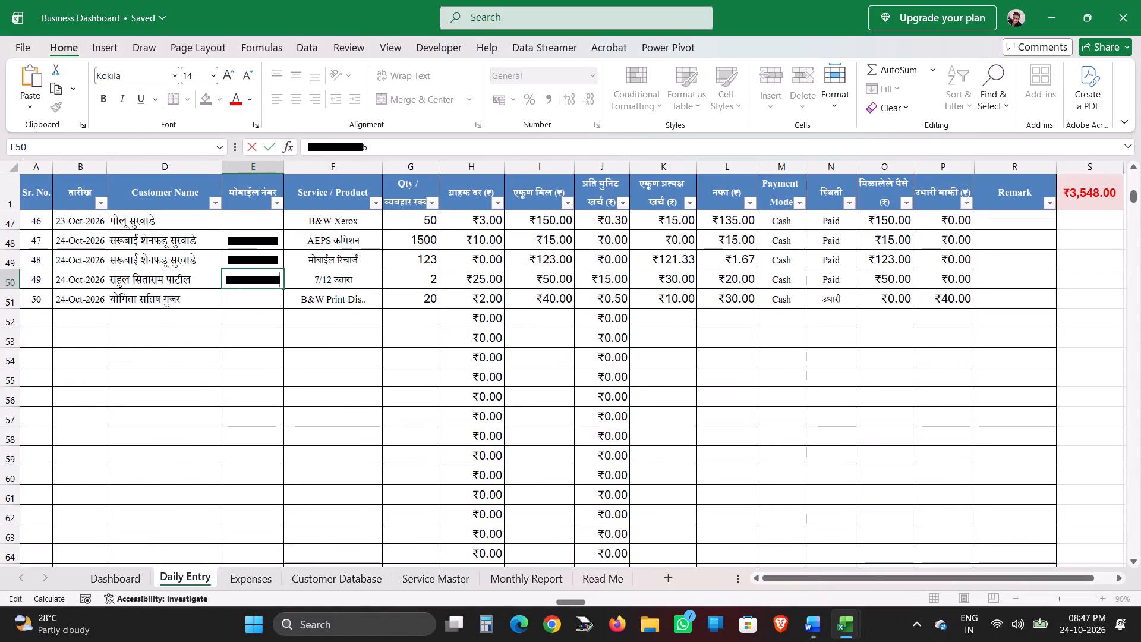
pyautogui.press('Left')
pyautogui.press('Left')
pyautogui.press('Left')
pyautogui.press('BackSpace')
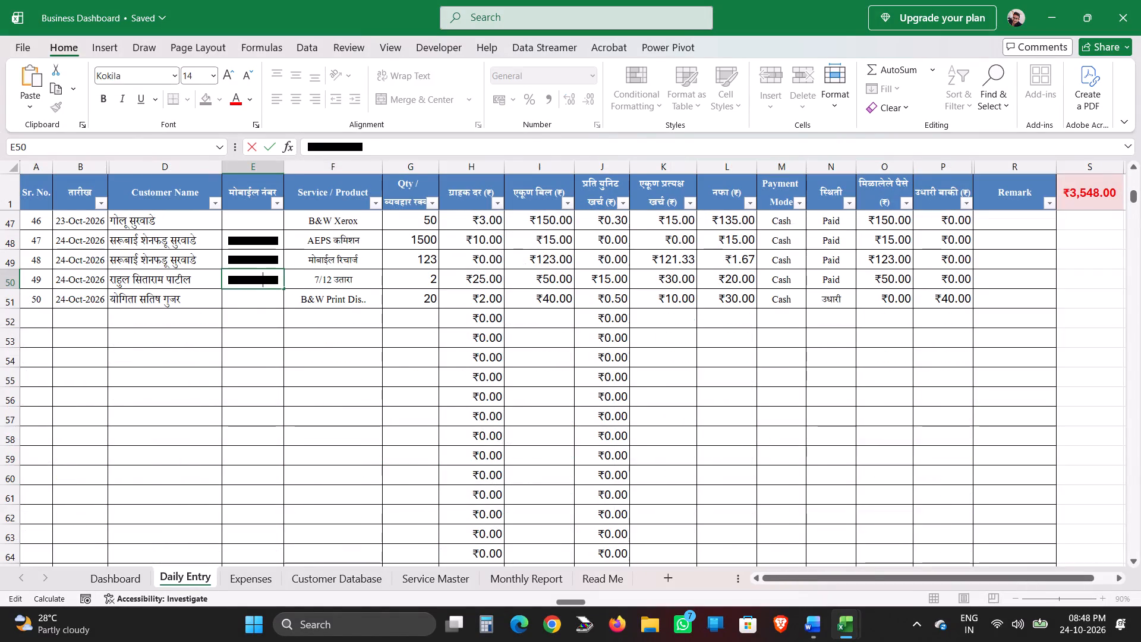
pyautogui.press('Return')
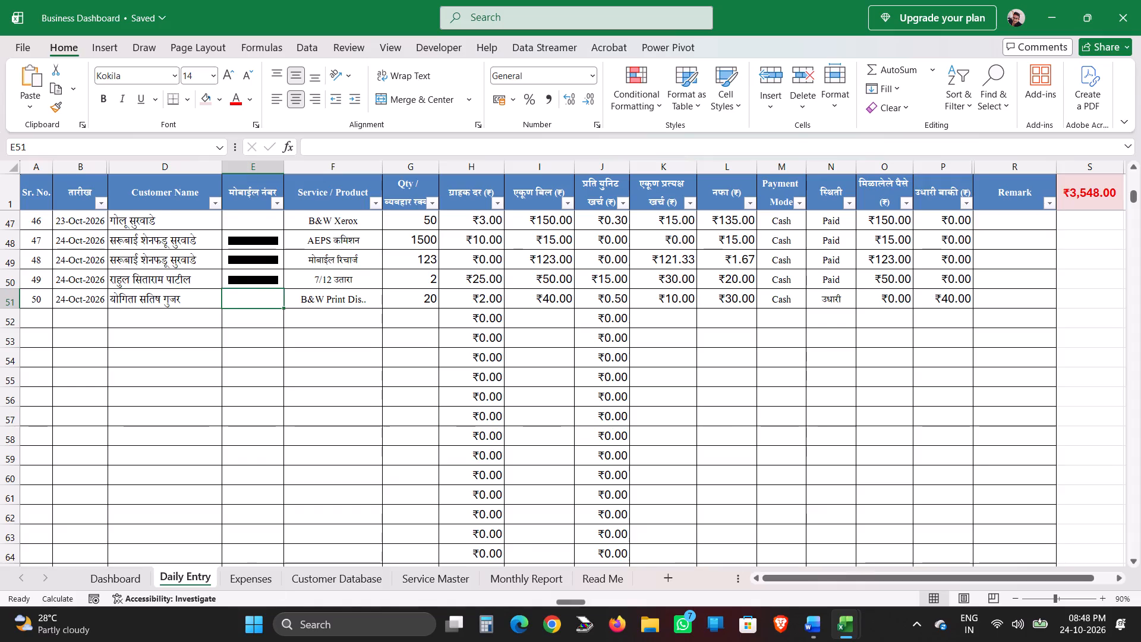
# Check the mobile number column and the repeated customer rows in the Customer Database, from row 51 up to the first entry.
pyautogui.click(259, 581)
pyautogui.click(299, 578)
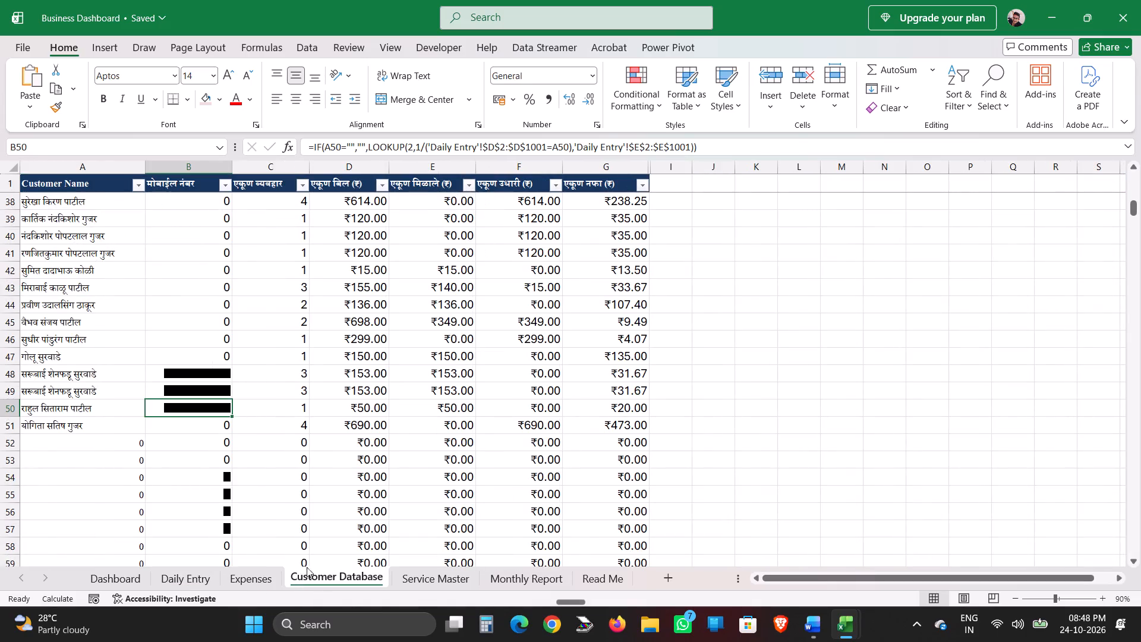
pyautogui.click(197, 430)
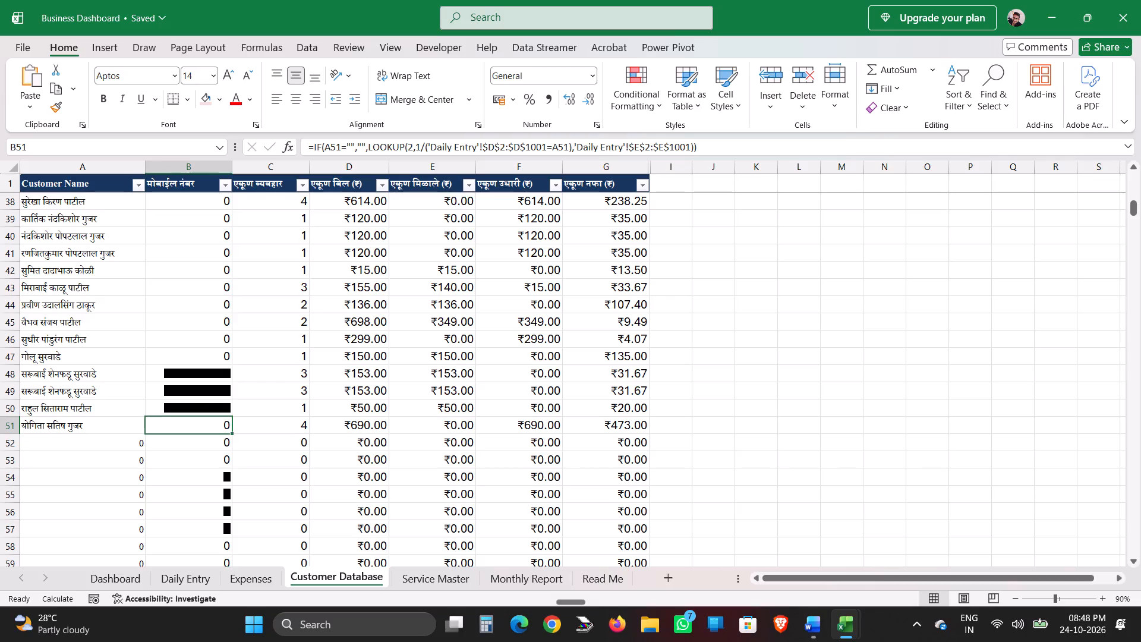
pyautogui.scroll(2, 361, 541)
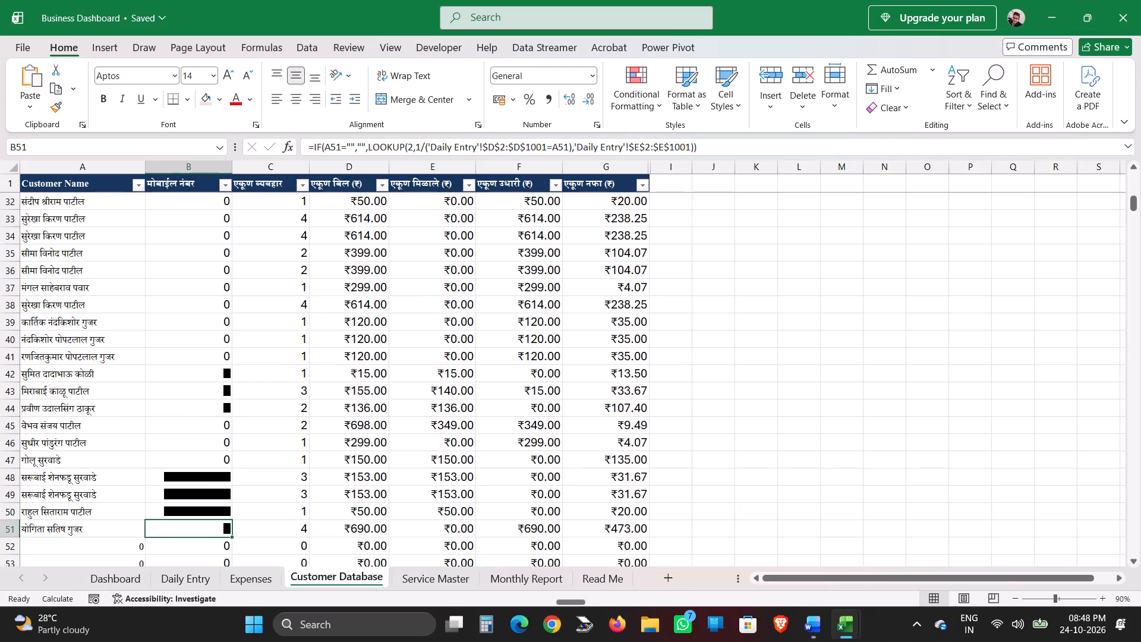
pyautogui.scroll(6, 357, 539)
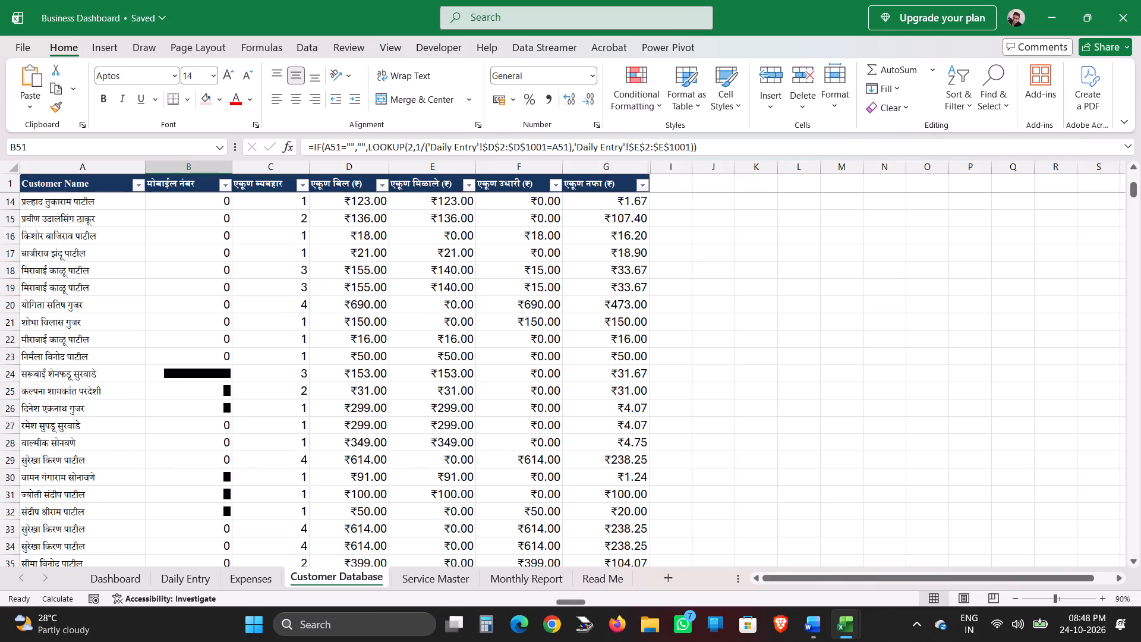
pyautogui.scroll(15, 364, 528)
pyautogui.scroll(5, 183, 398)
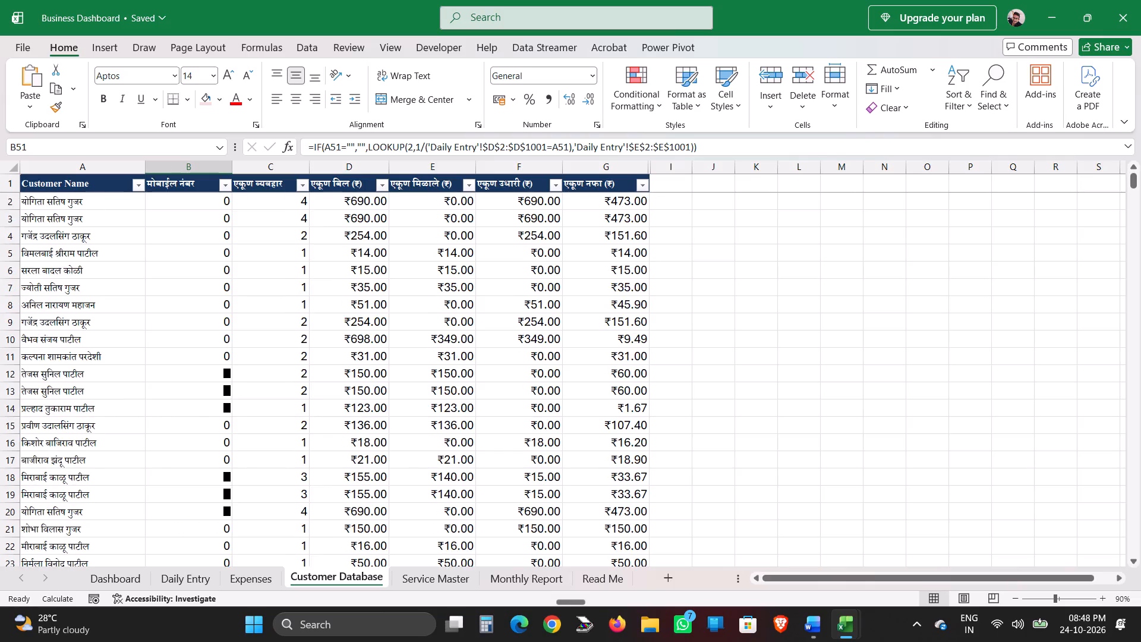
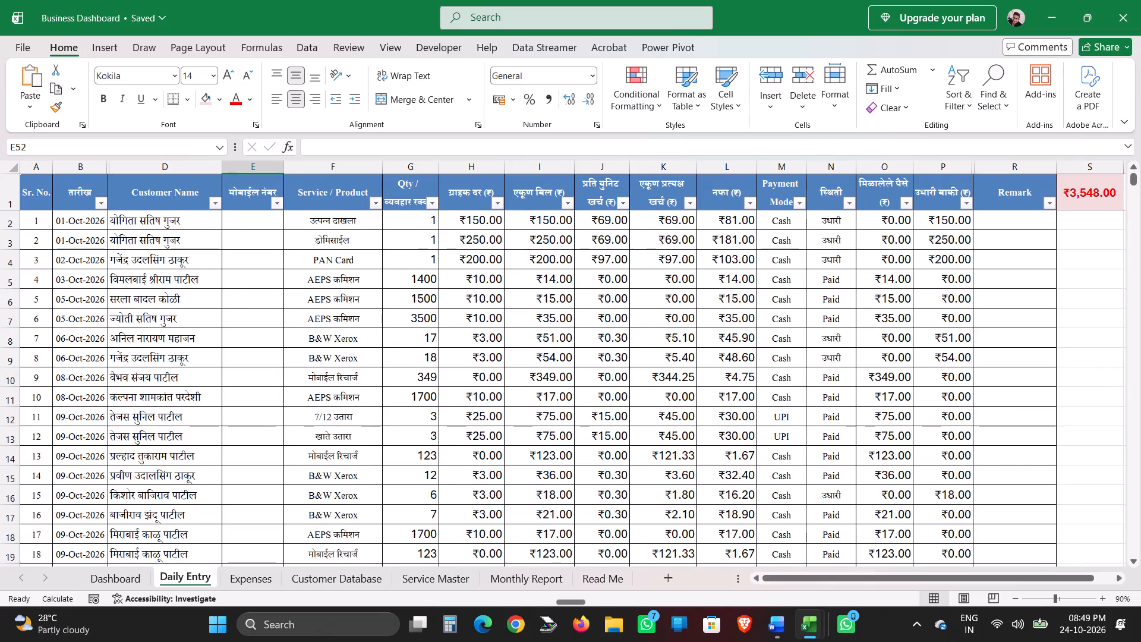
# Copy the mobile number from E51 of Daily Entry into E2 and E3, the same customer's first two entries.
pyautogui.scroll(-13, 261, 332)
pyautogui.click(280, 415)
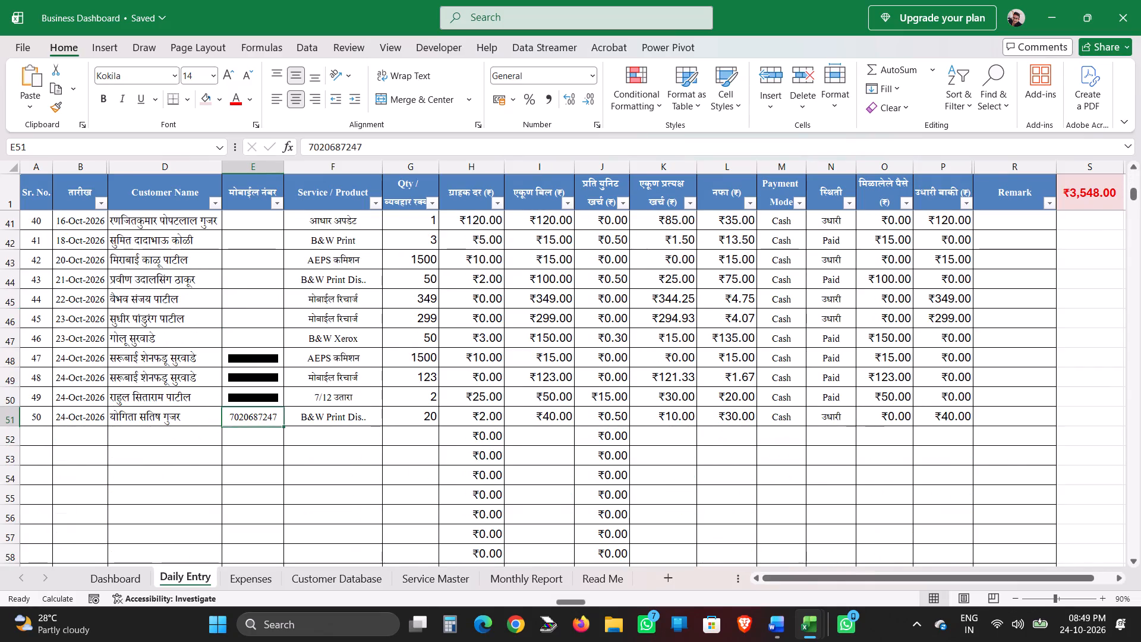
pyautogui.hotkey('ctrl', 'c')
pyautogui.scroll(1, 253, 377)
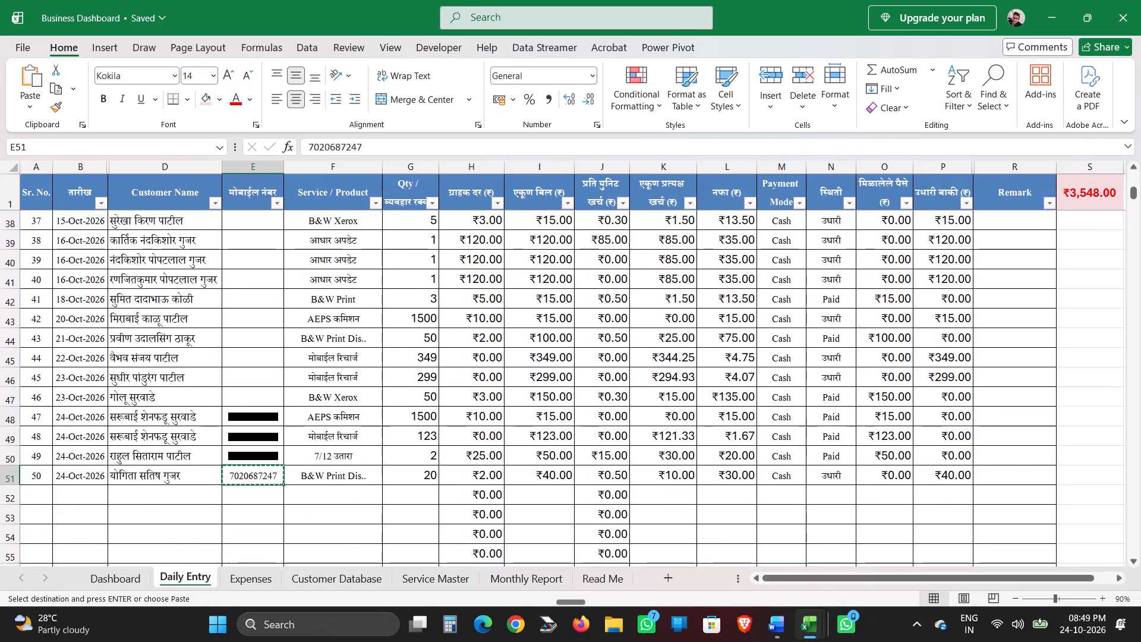
pyautogui.scroll(10, 253, 377)
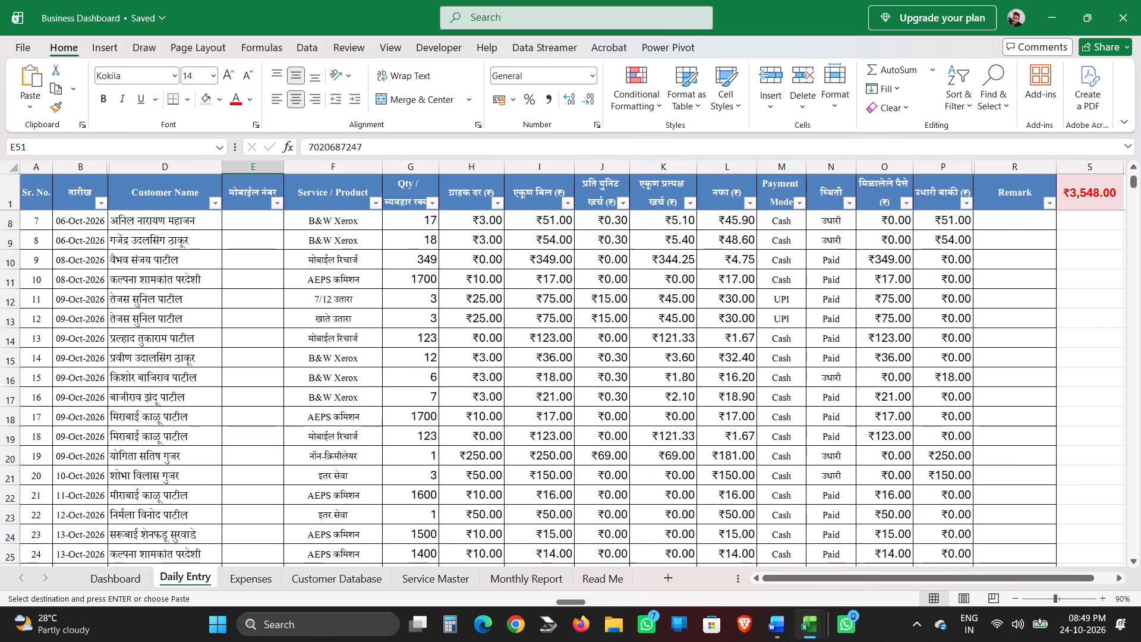
pyautogui.scroll(7, 253, 377)
pyautogui.click(269, 222)
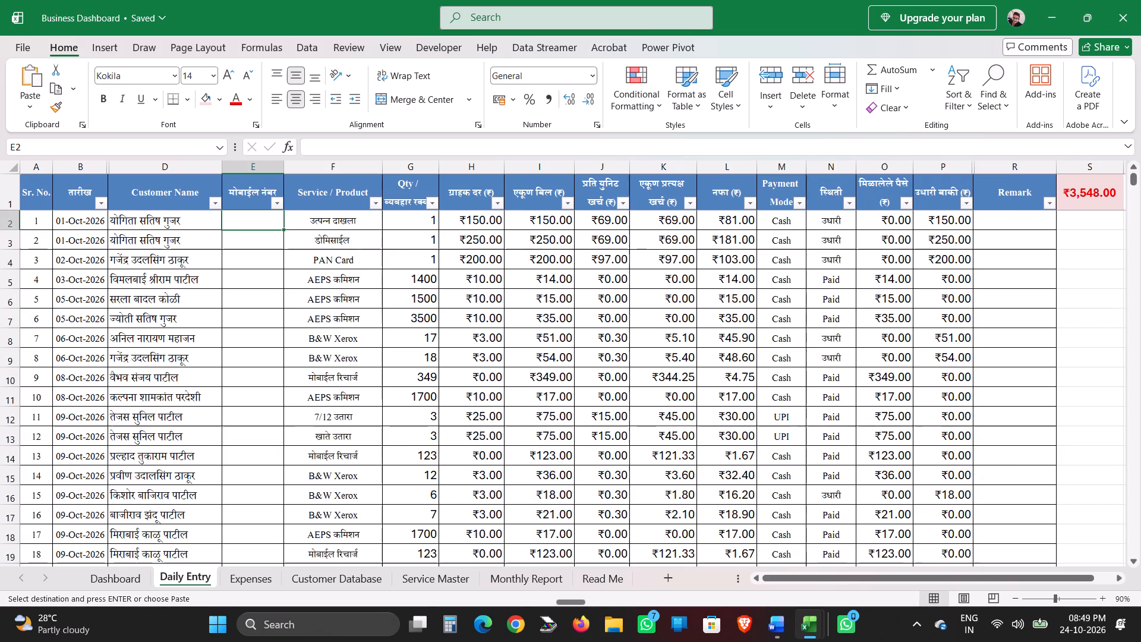
pyautogui.hotkey('ctrl', 'v')
pyautogui.click(270, 241)
pyautogui.hotkey('ctrl', 'v')
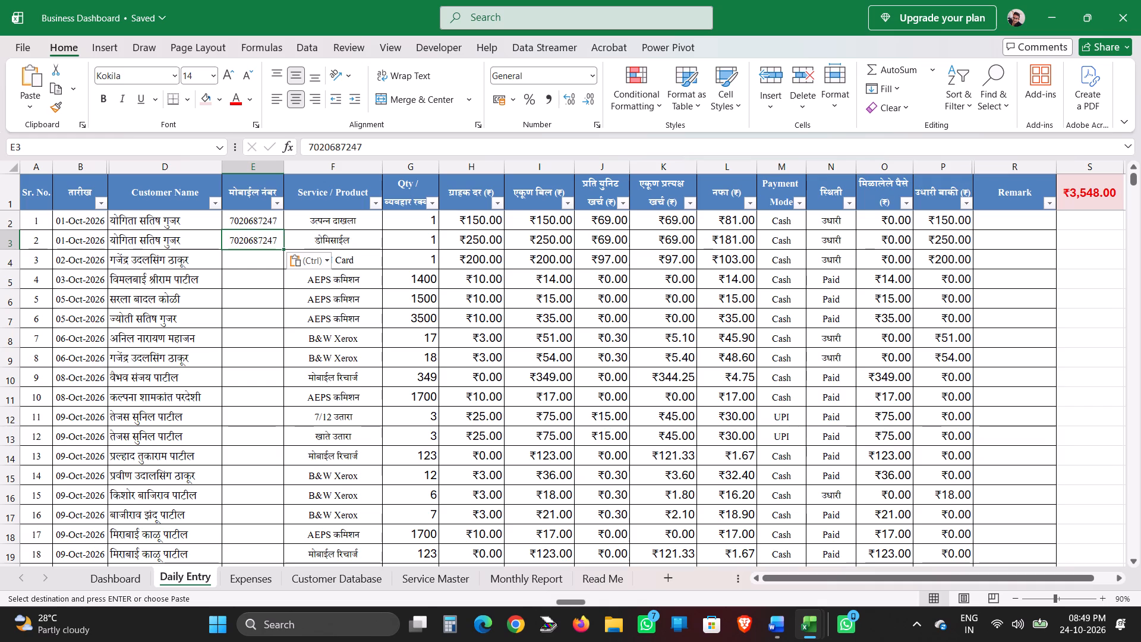
# Paste the copied mobile number into E20 of Daily Entry, the same customer's नॉन-क्रिमीलेयर entry.
pyautogui.scroll(-2, 239, 409)
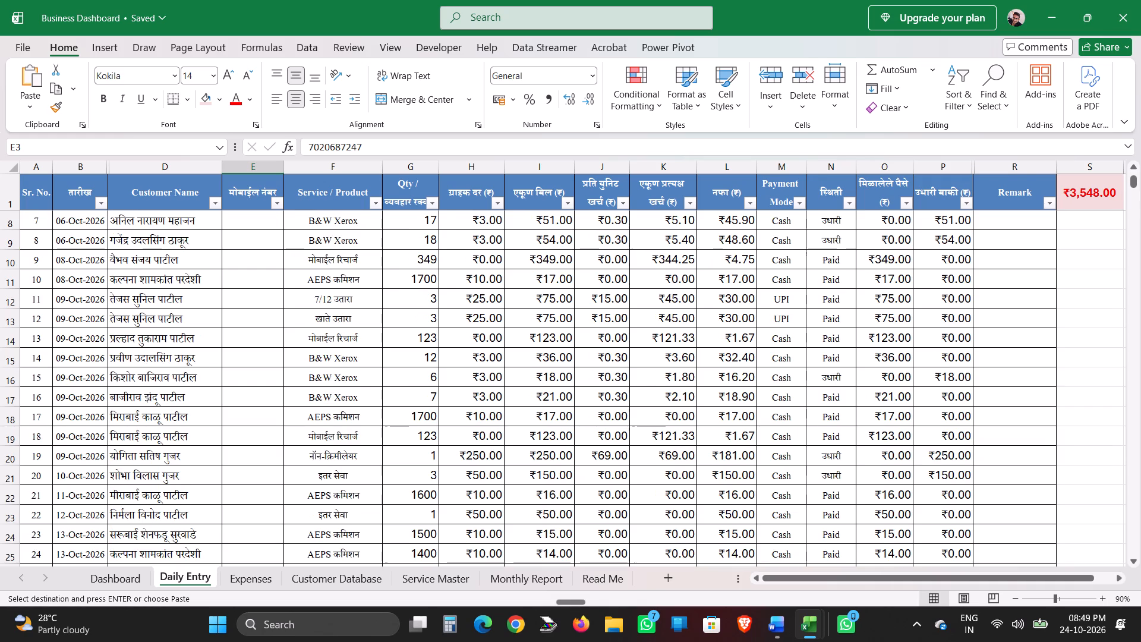
pyautogui.click(255, 465)
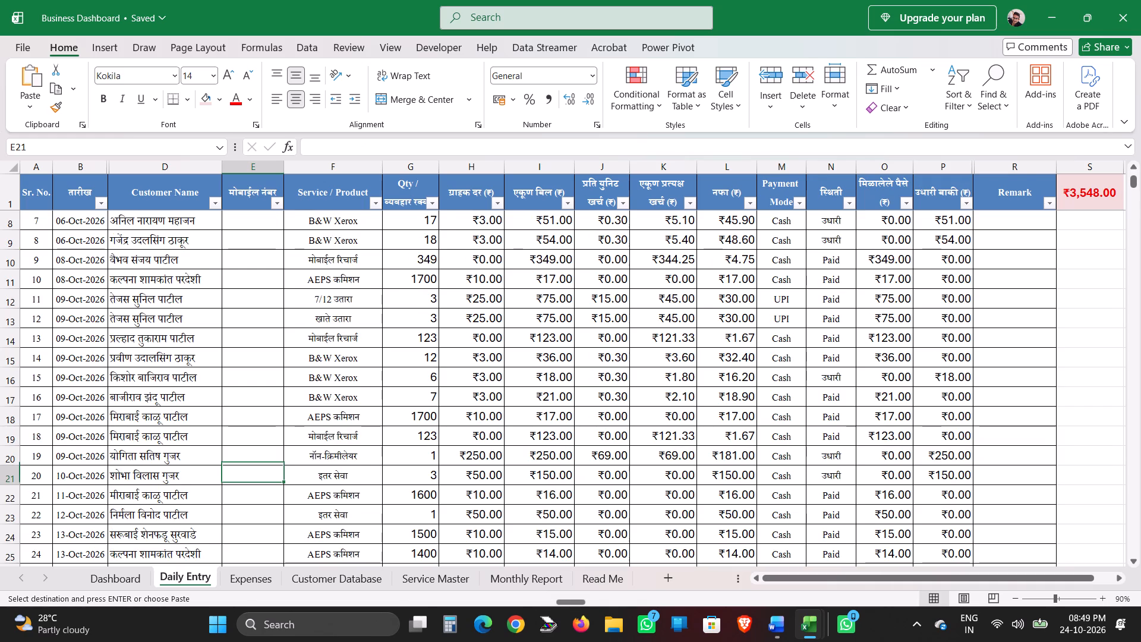
pyautogui.click(255, 458)
pyautogui.hotkey('ctrl', 'v')
pyautogui.click(235, 496)
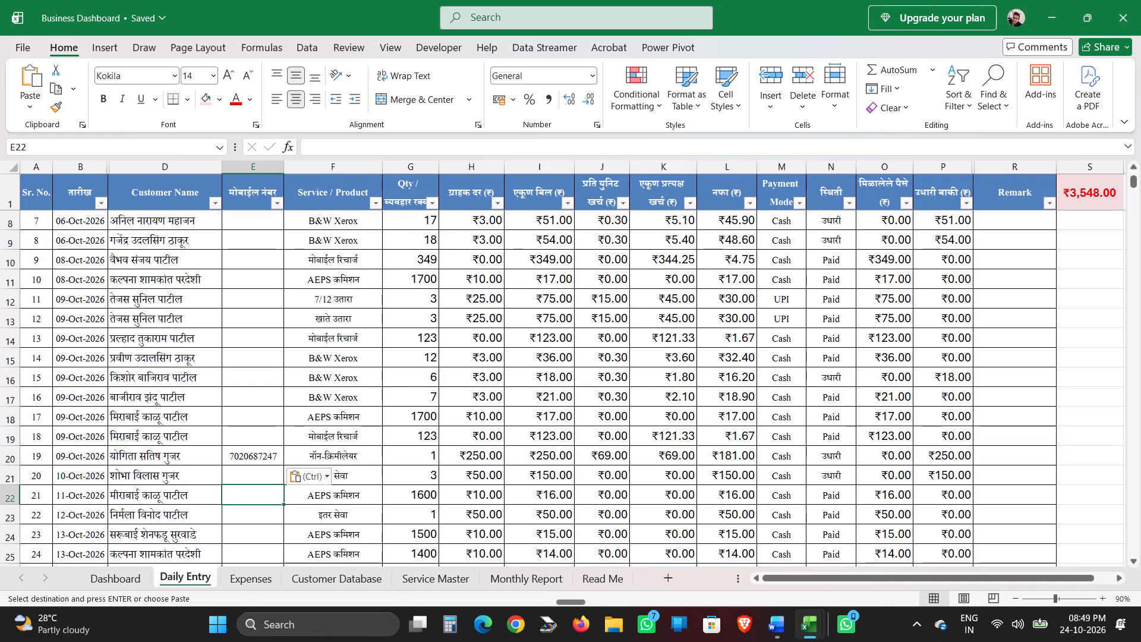
# Check the mobile number column in the Customer Database for the updated customer's repeated rows and the end of the list.
pyautogui.click(311, 570)
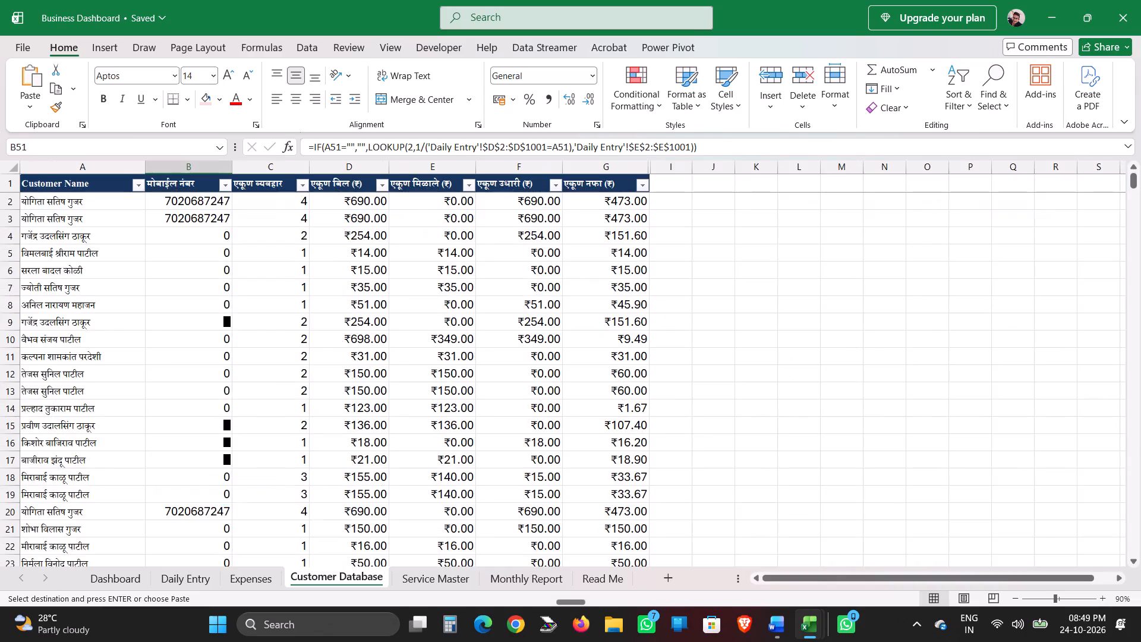
pyautogui.scroll(-11, 242, 429)
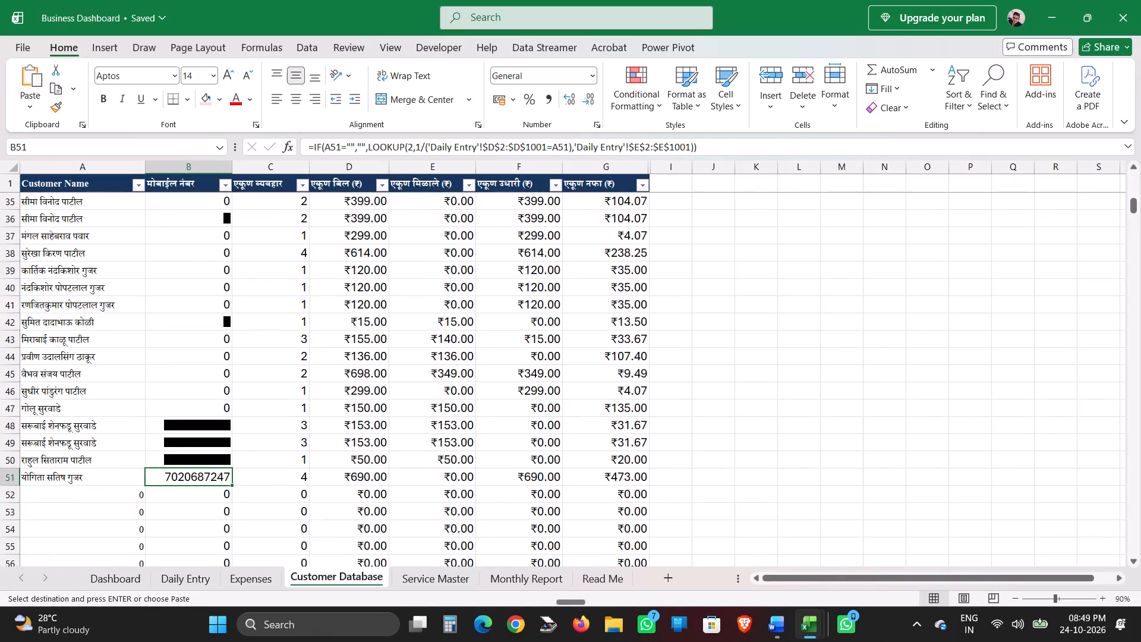
pyautogui.click(287, 489)
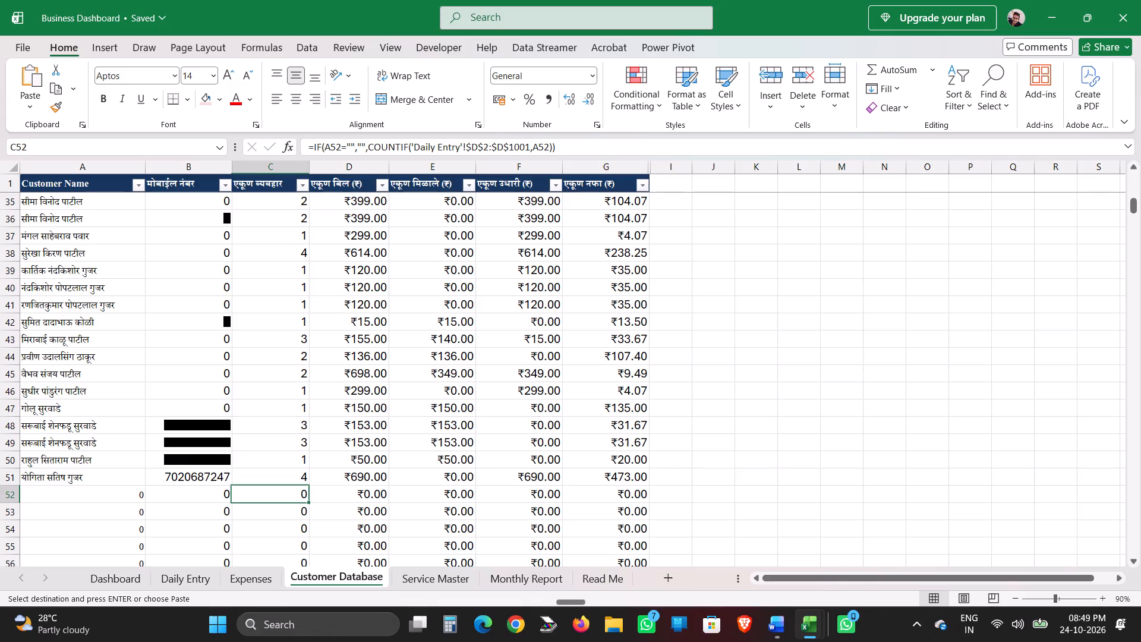
pyautogui.scroll(14, 590, 455)
pyautogui.scroll(7, 585, 451)
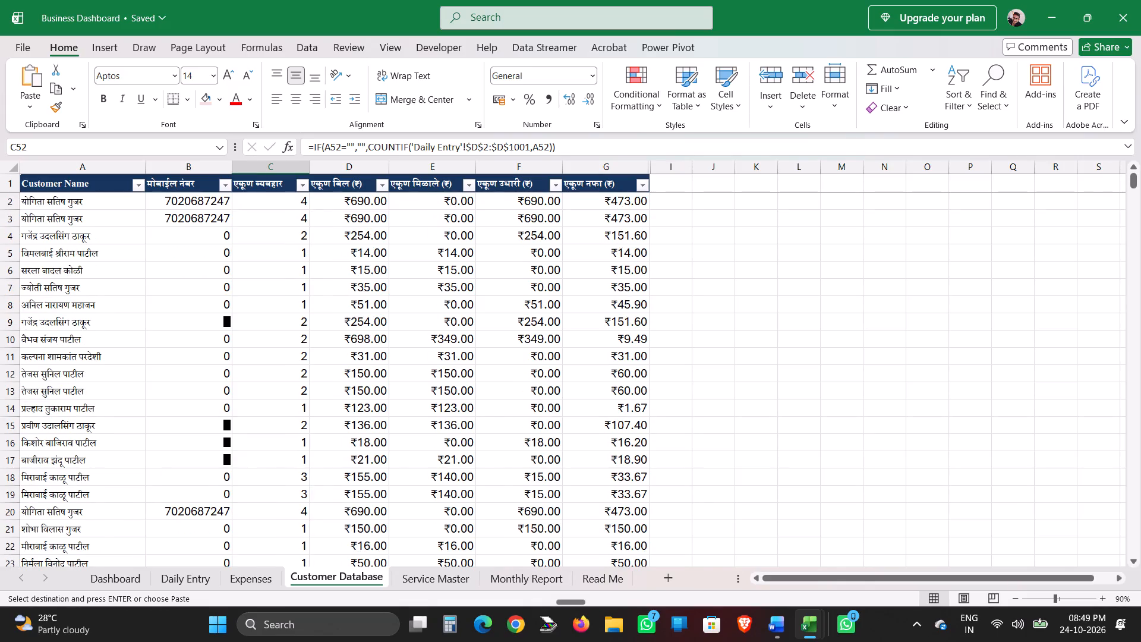
# Review the Service Master rates and the monthly and service-wise bill charts on the Dashboard sheet.
pyautogui.click(457, 575)
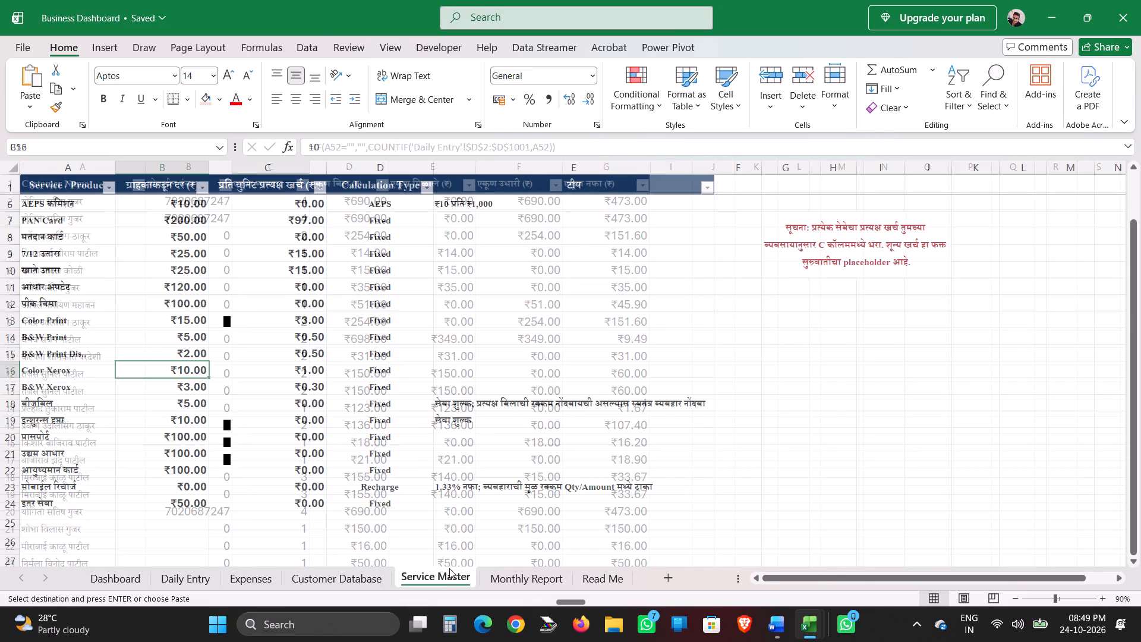
pyautogui.scroll(6, 311, 477)
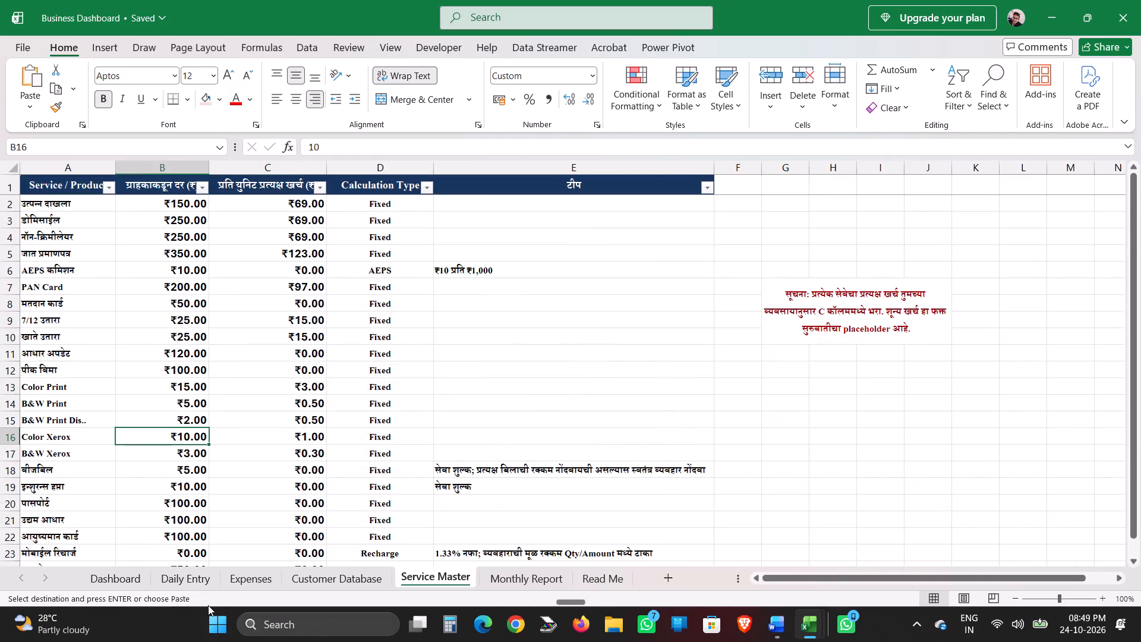
pyautogui.click(146, 575)
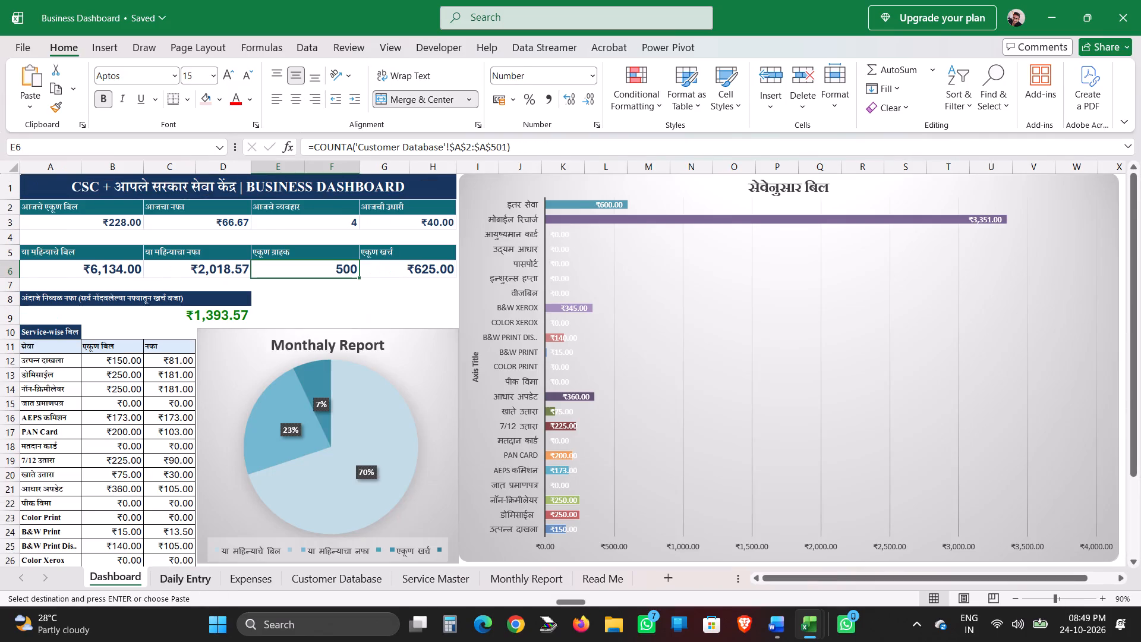
pyautogui.click(405, 431)
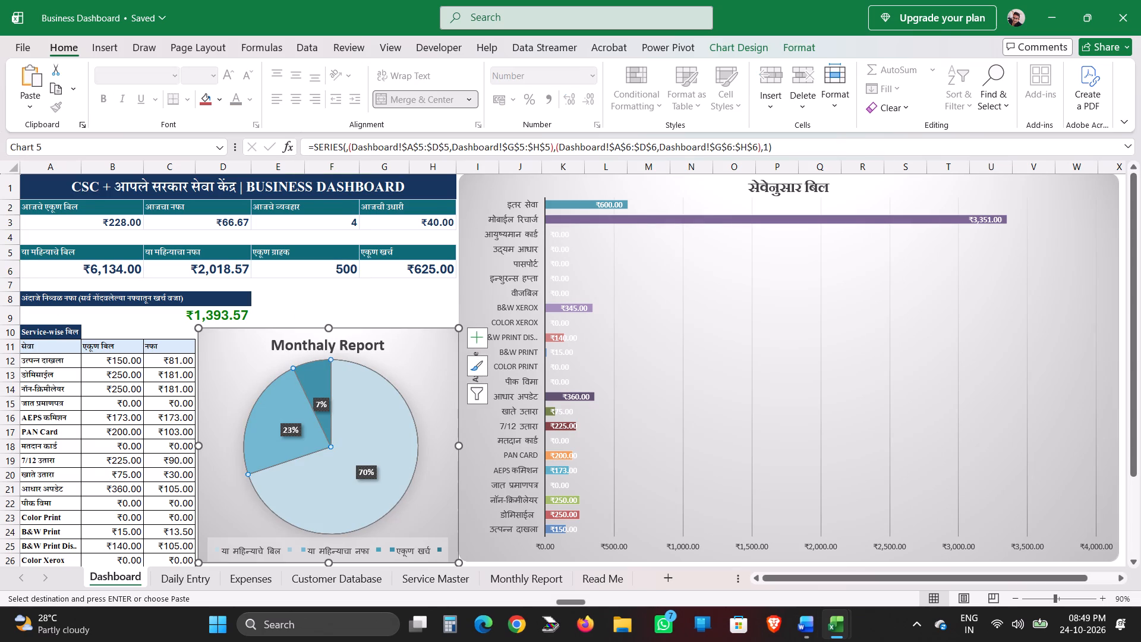
pyautogui.click(556, 411)
pyautogui.click(644, 387)
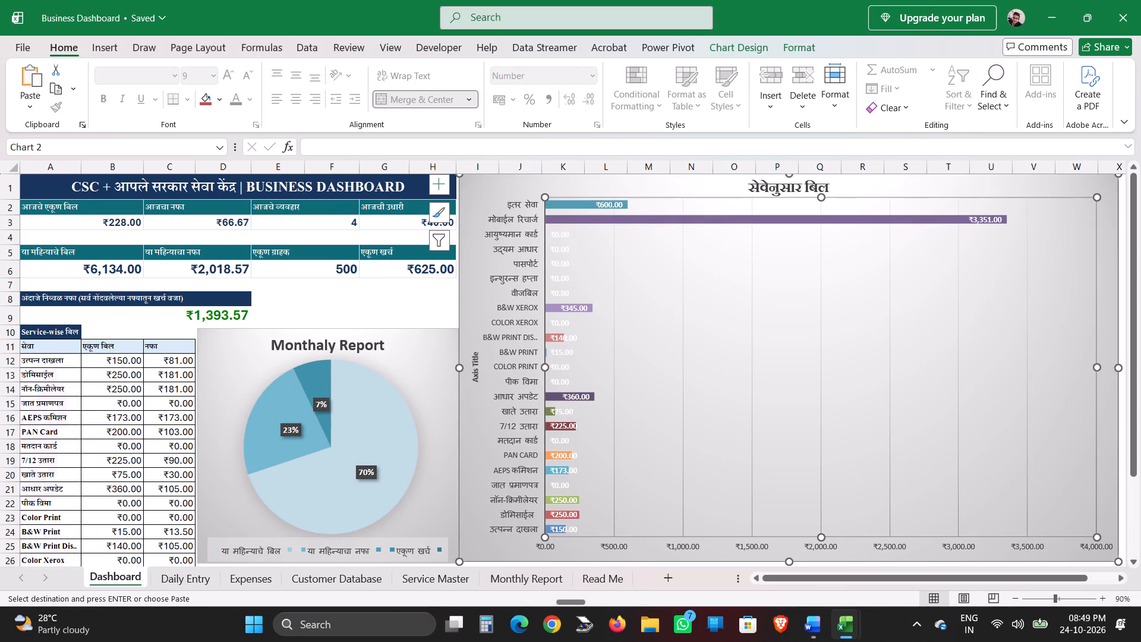
pyautogui.click(348, 428)
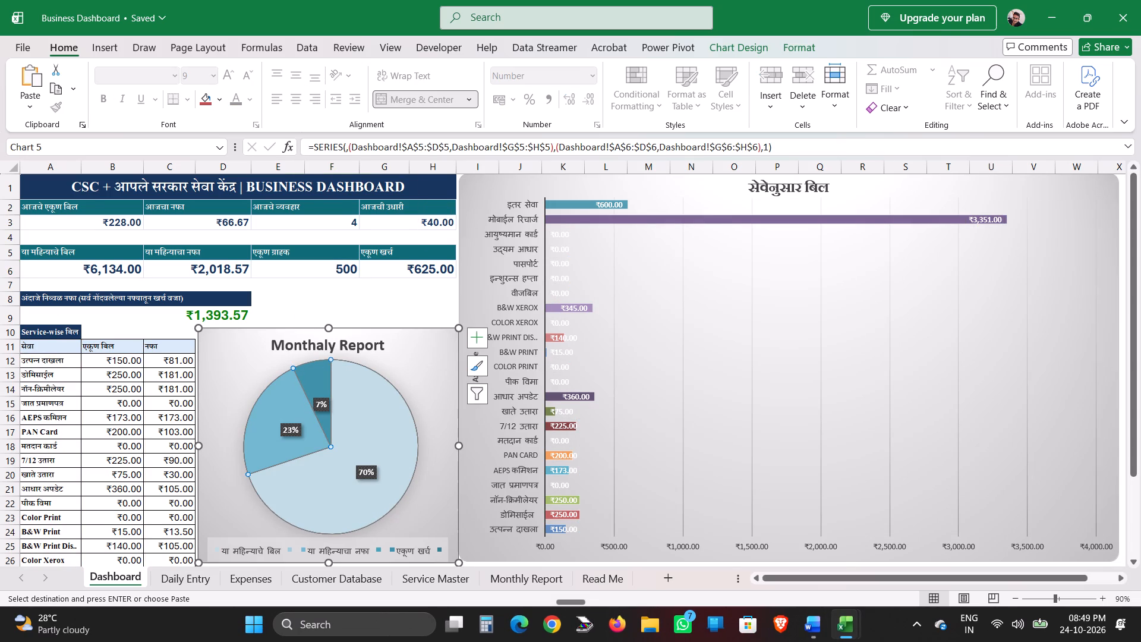
pyautogui.click(624, 281)
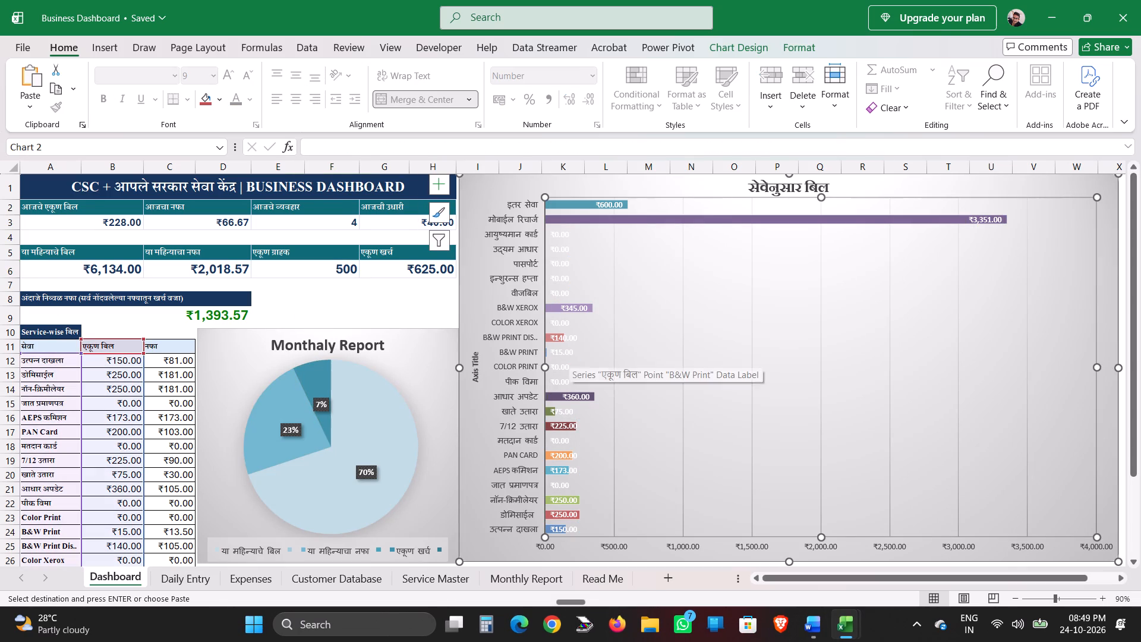
# Save the Business Dashboard workbook and close it.
pyautogui.hotkey('ctrl', 's')
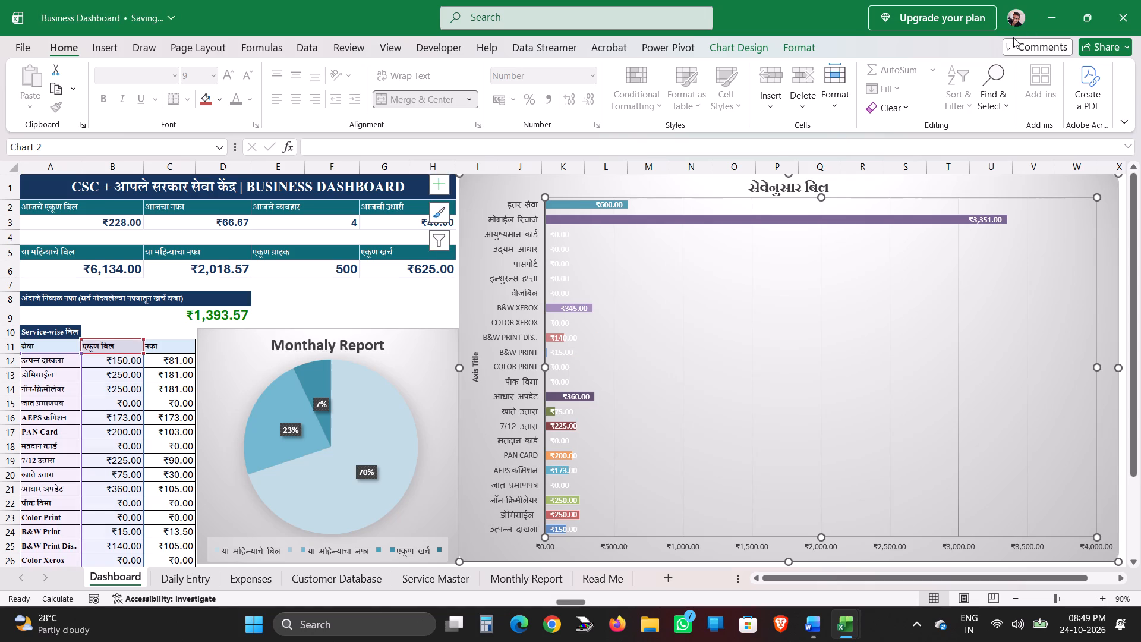
pyautogui.click(1136, 0)
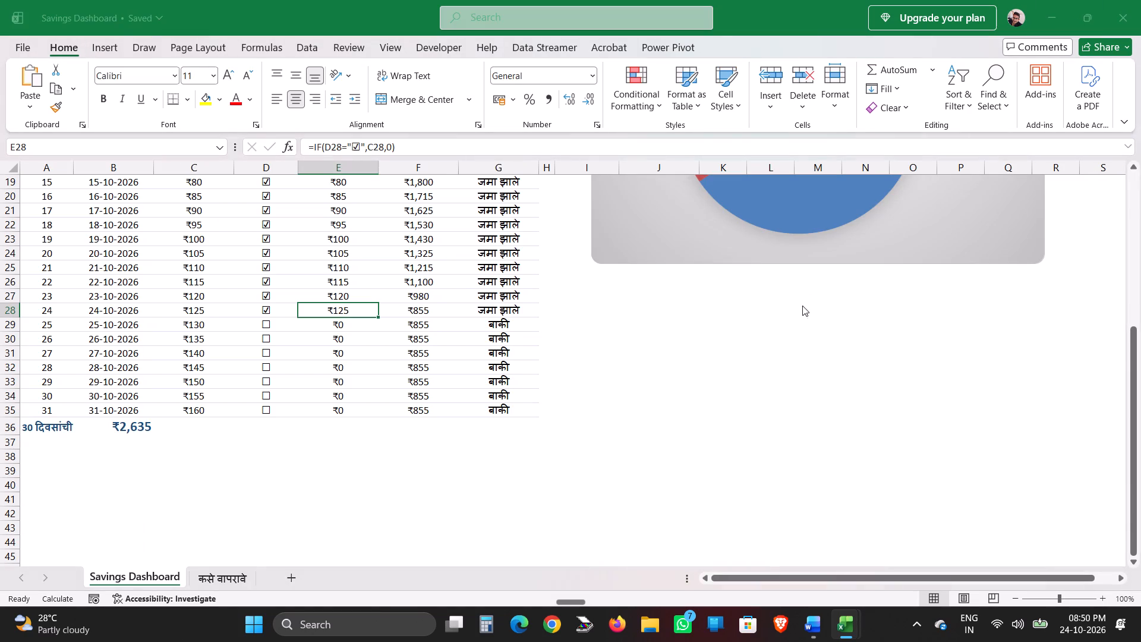
# Look through the daily savings table and the progress chart in the Savings Dashboard workbook.
pyautogui.scroll(5, 816, 354)
pyautogui.scroll(6, 783, 407)
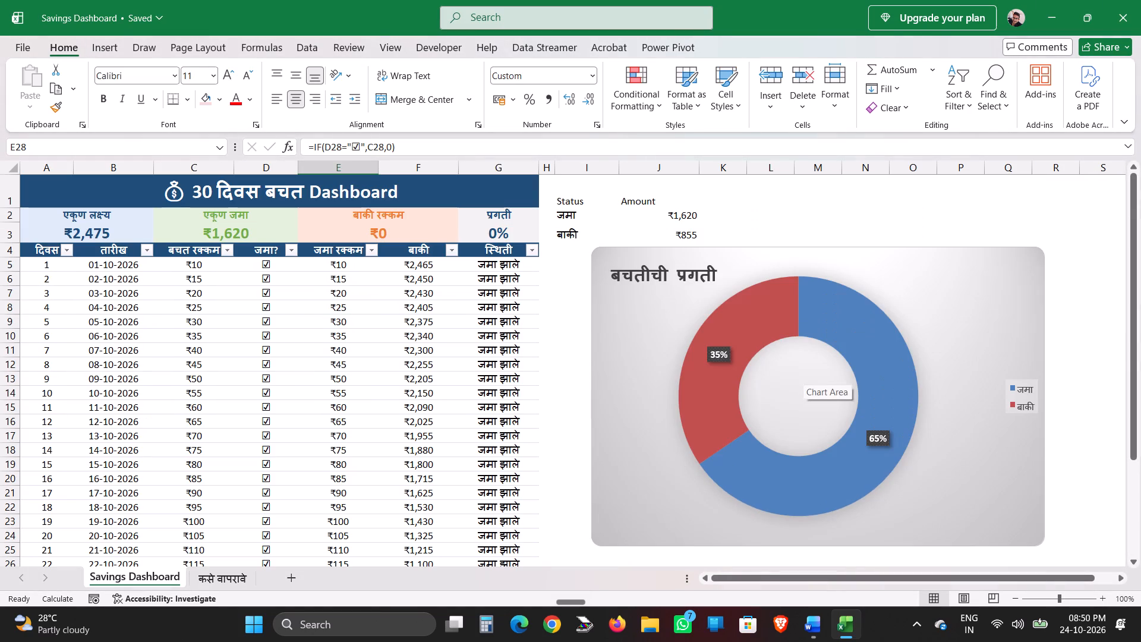
pyautogui.scroll(-3, 753, 332)
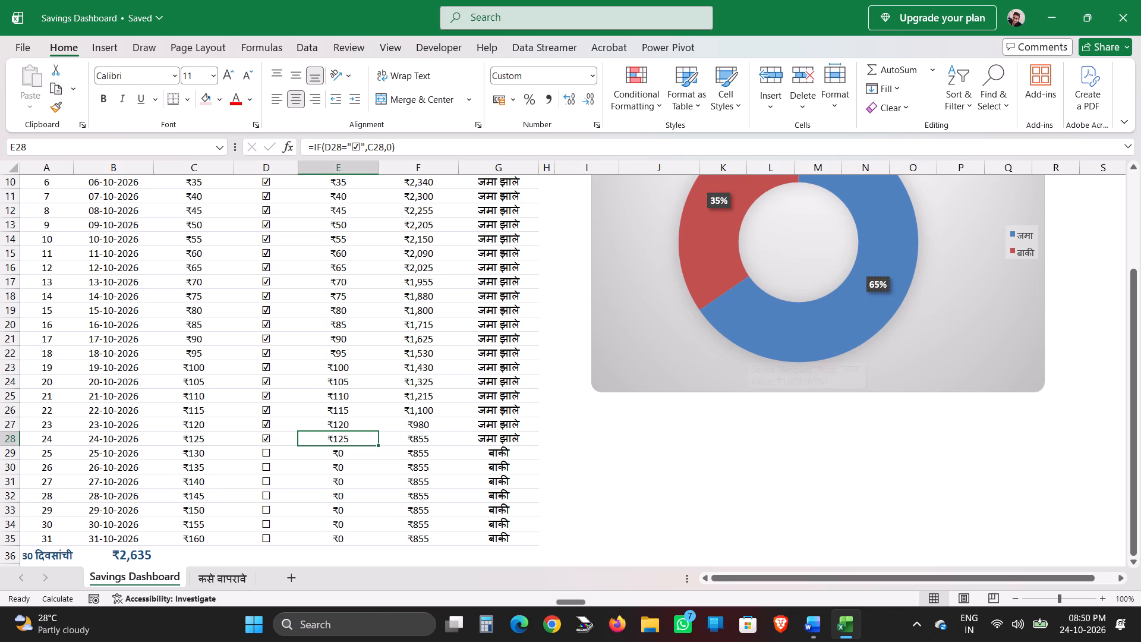
pyautogui.scroll(6, 488, 530)
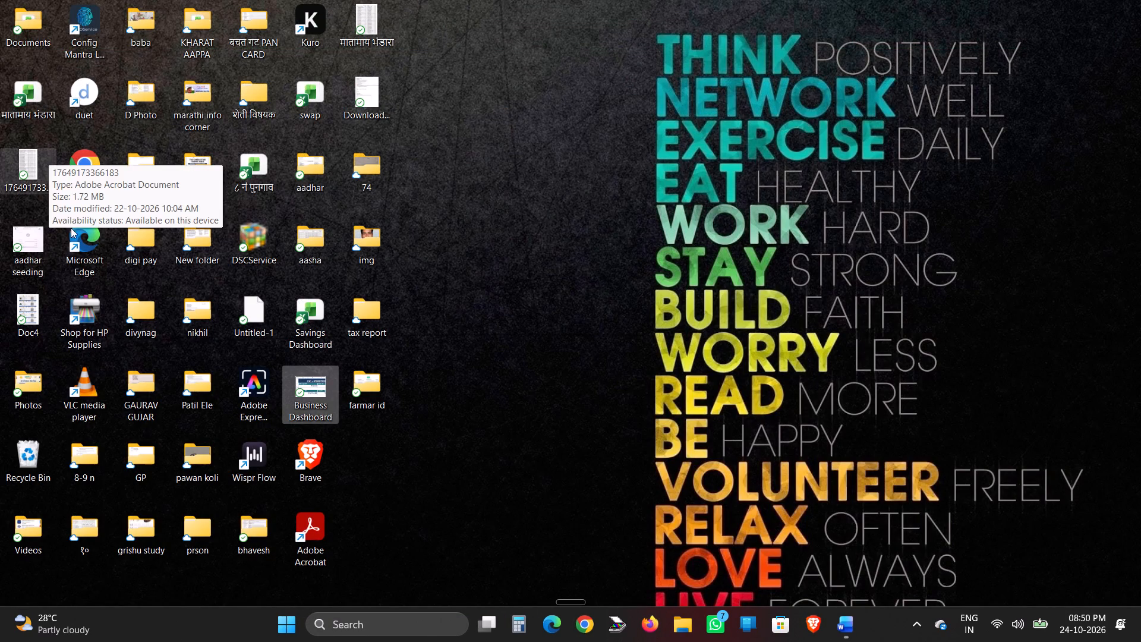
# Launch Kuro from the desktop.
pyautogui.click(614, 469)
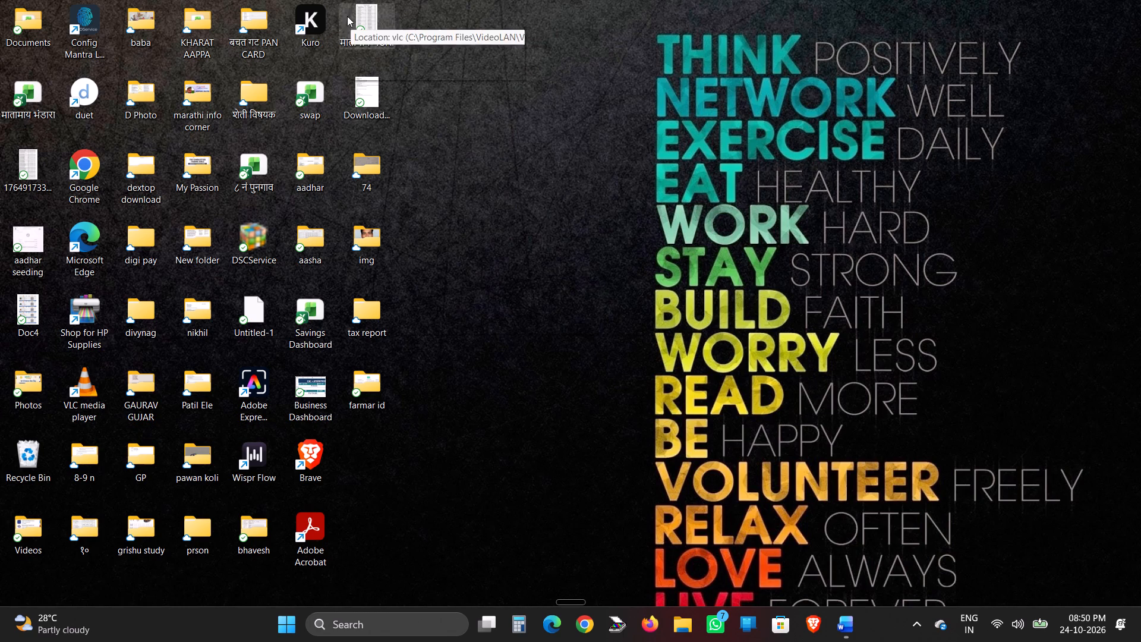
pyautogui.doubleClick(311, 12)
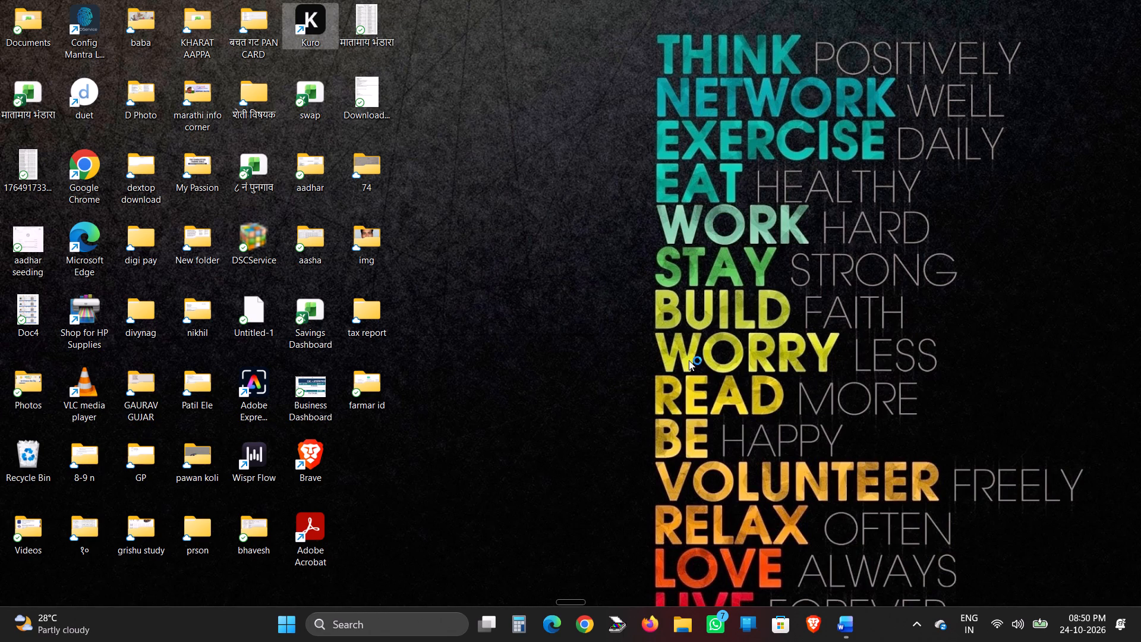